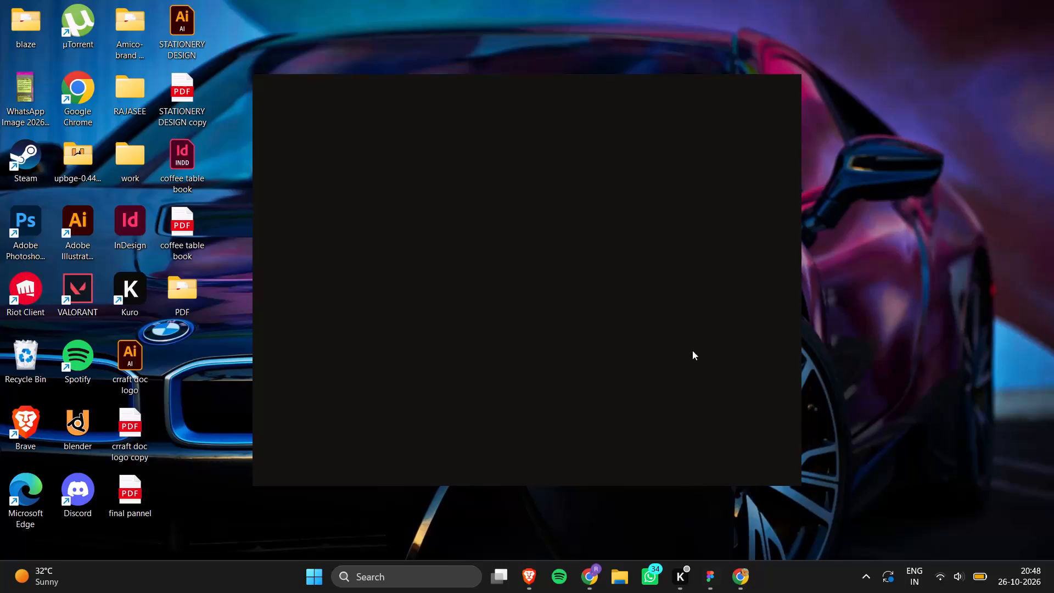
# Switch to Figma and bring up the Untitled design file containing the mobile app screens.
pyautogui.click(838, 438)
pyautogui.click(702, 589)
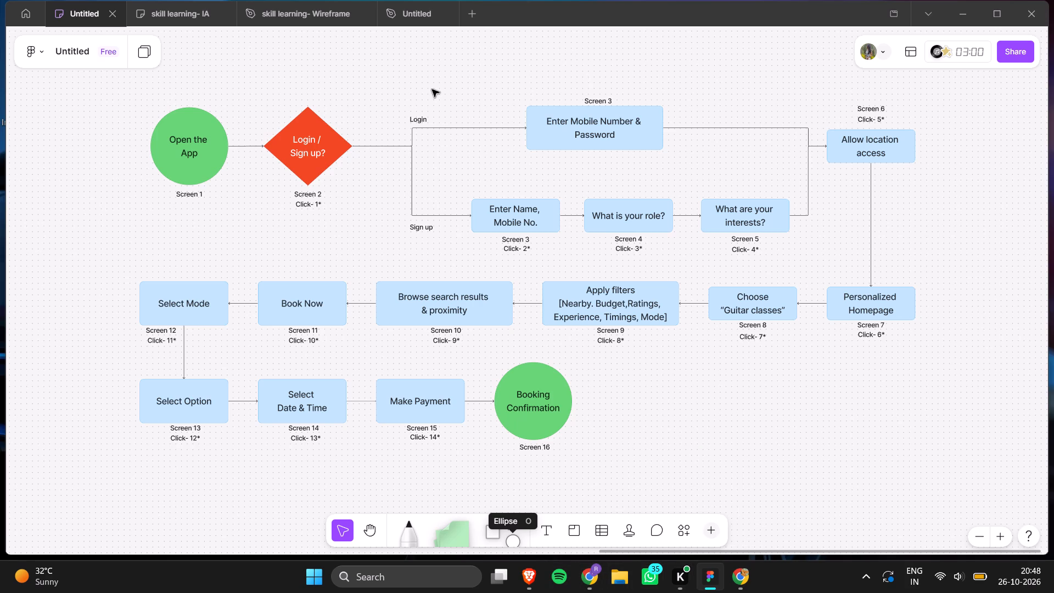
pyautogui.click(424, 19)
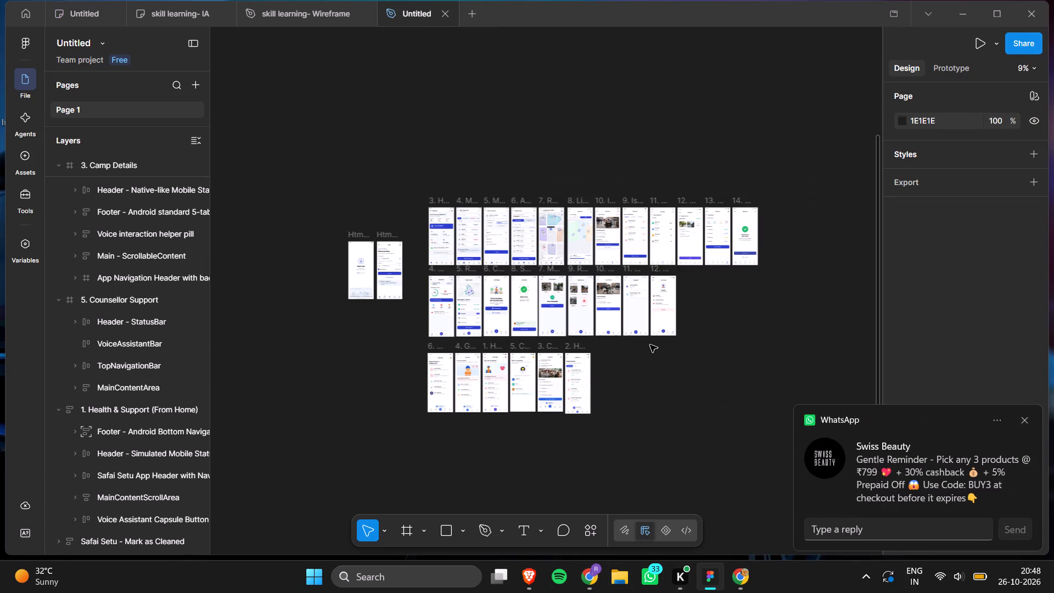
# Examine the Safai Setu wireframes and high-fidelity screen rows, including the supervisor home screen's cards and bottom navigation.
pyautogui.scroll(-1, 650, 345)
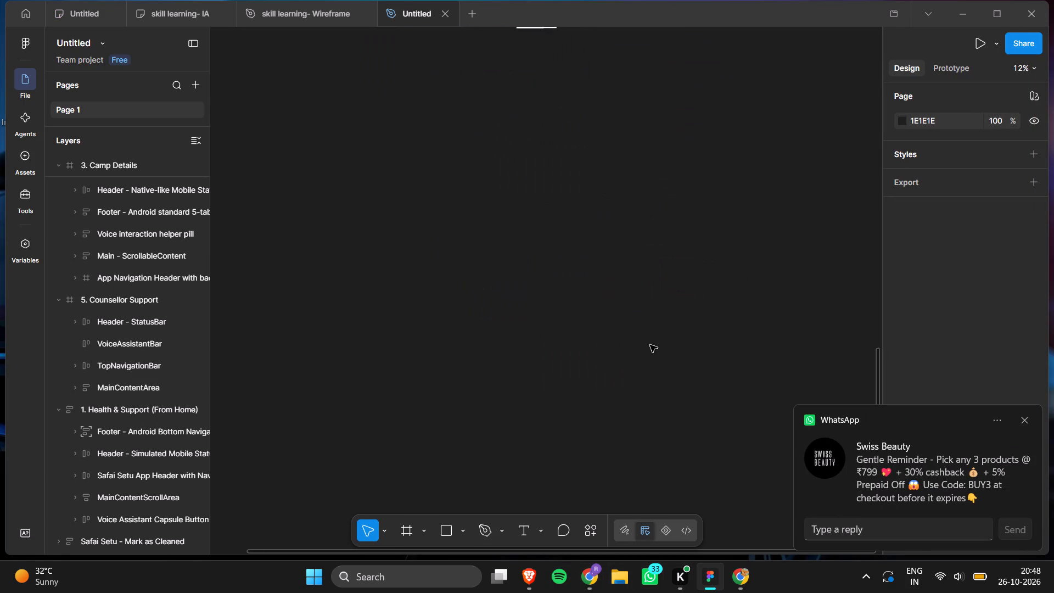
pyautogui.scroll(16, 650, 345)
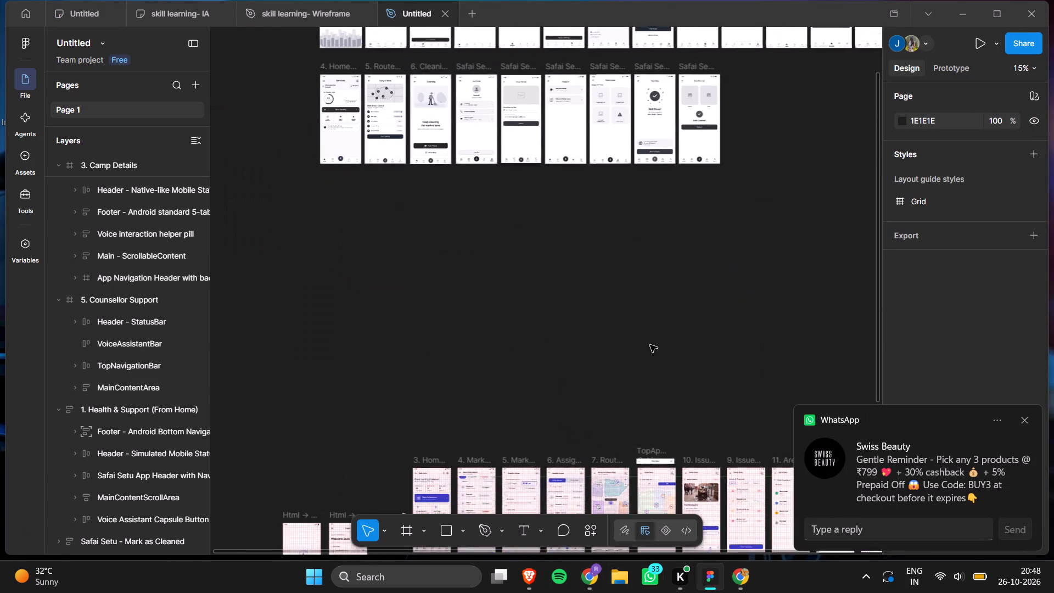
pyautogui.scroll(1, 650, 345)
pyautogui.hscroll(1, 650, 345)
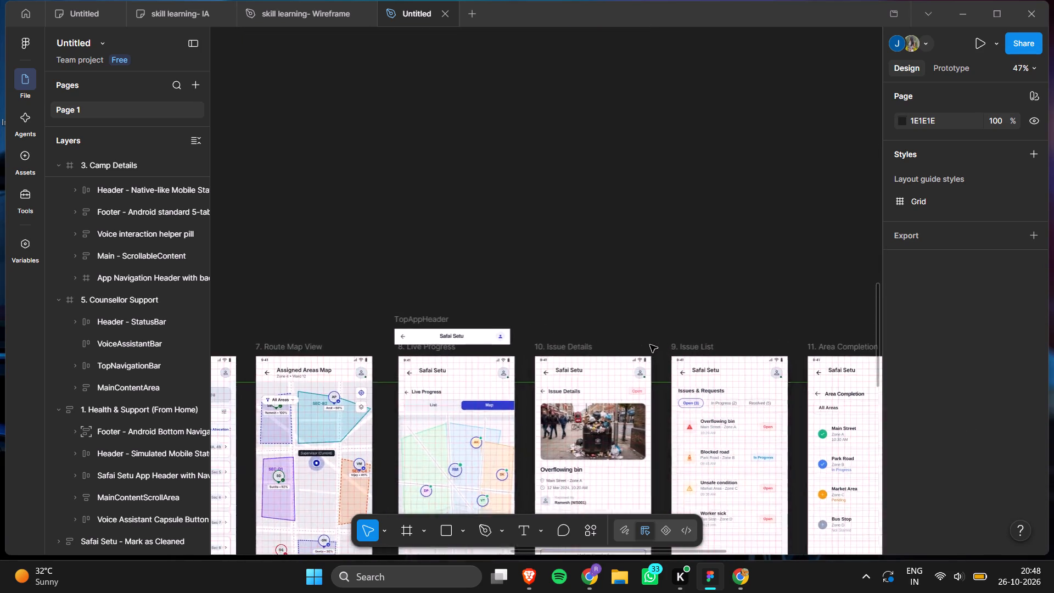
pyautogui.hscroll(3, 650, 345)
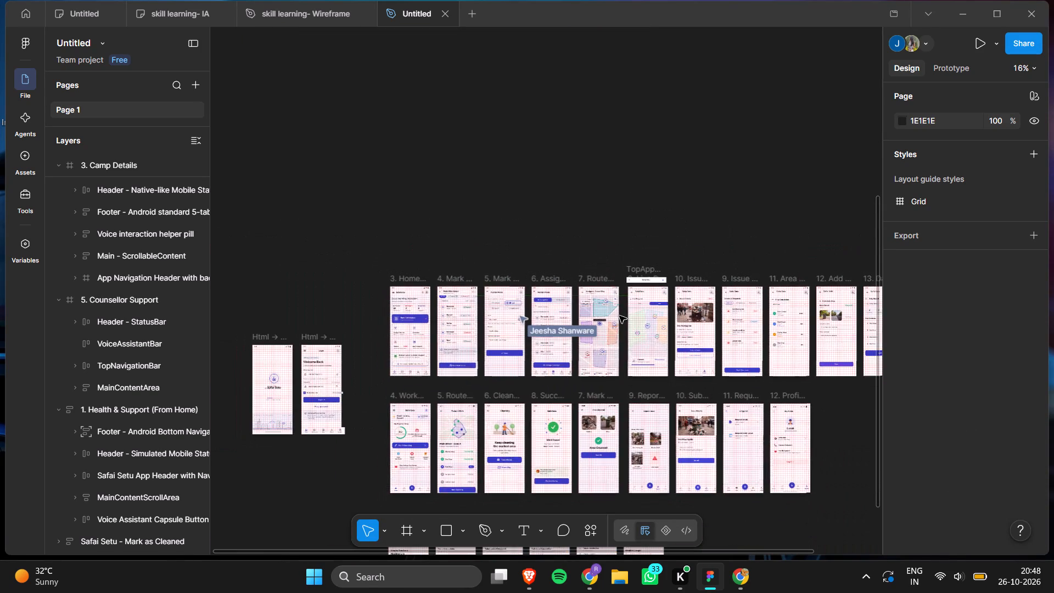
pyautogui.scroll(4, 605, 260)
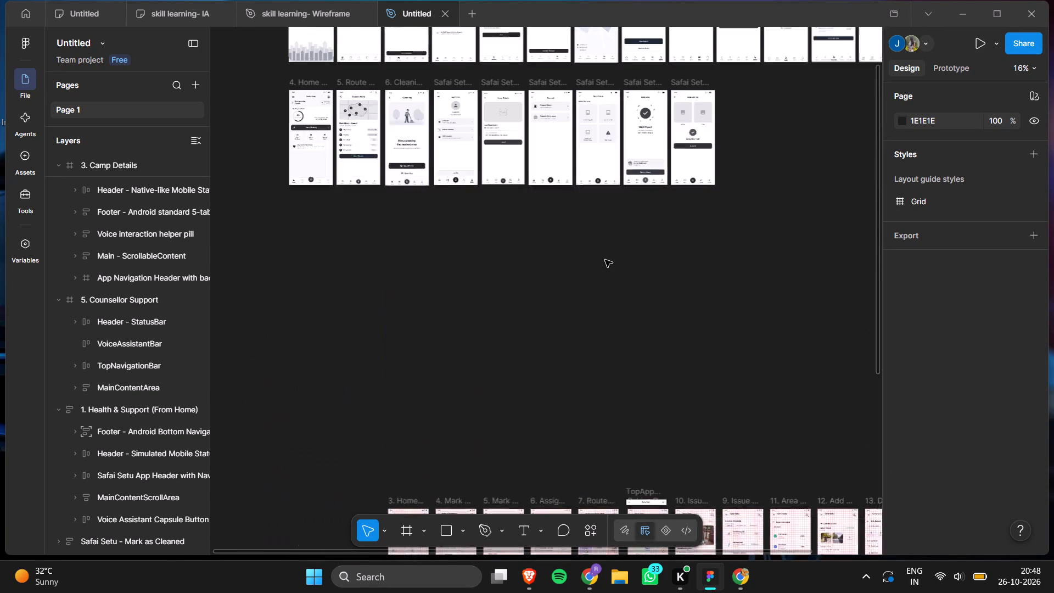
pyautogui.scroll(1, 605, 260)
pyautogui.scroll(-7, 605, 260)
pyautogui.scroll(4, 605, 260)
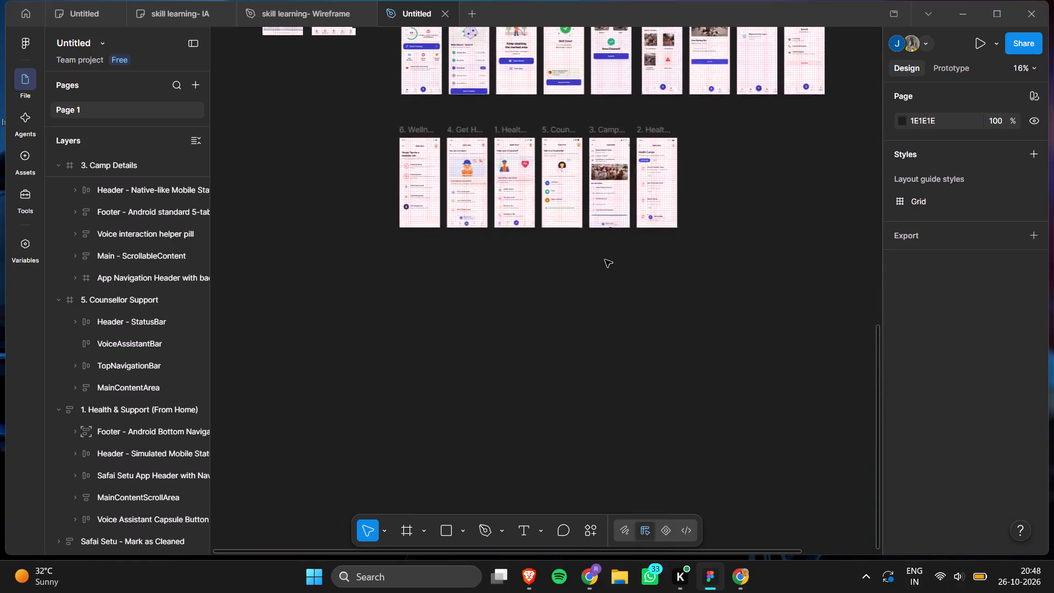
pyautogui.scroll(3, 605, 260)
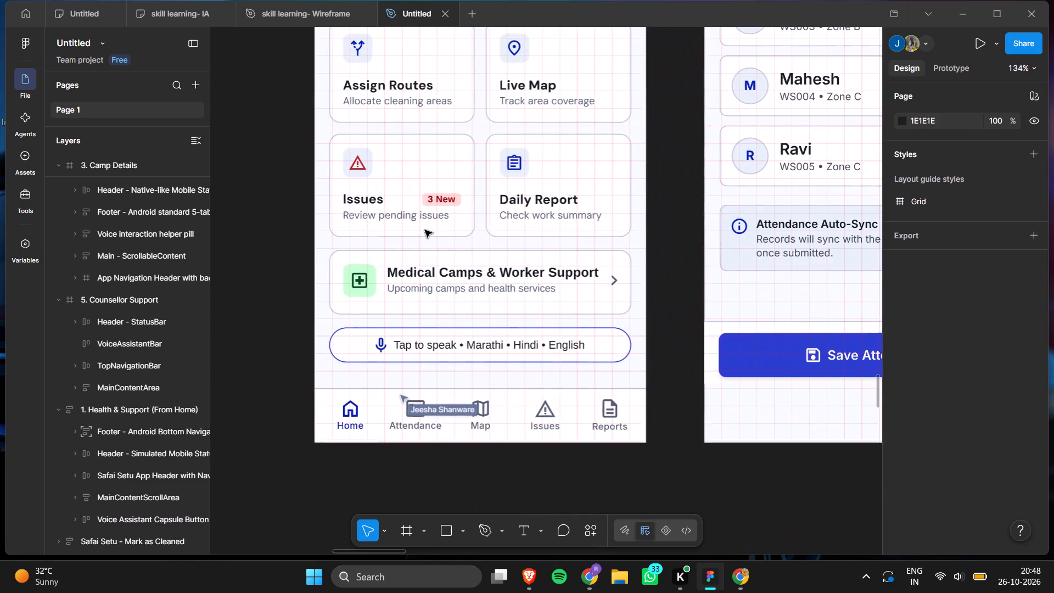
# Review the Home Dashboard and attendance screens, and compare them with the Worker Home Screen and Route Details screens.
pyautogui.scroll(2, 425, 230)
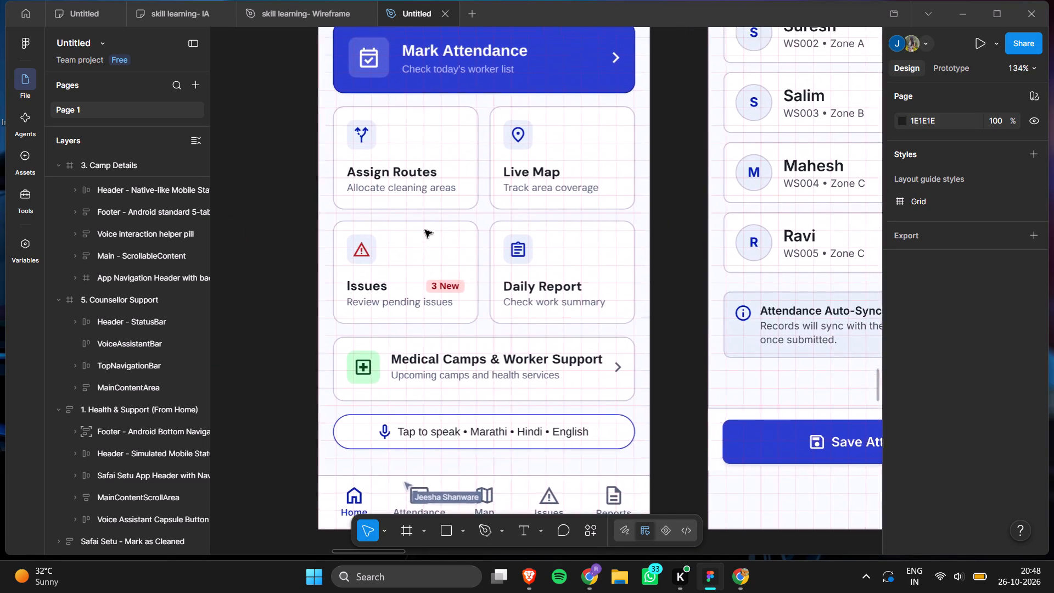
pyautogui.scroll(2, 425, 230)
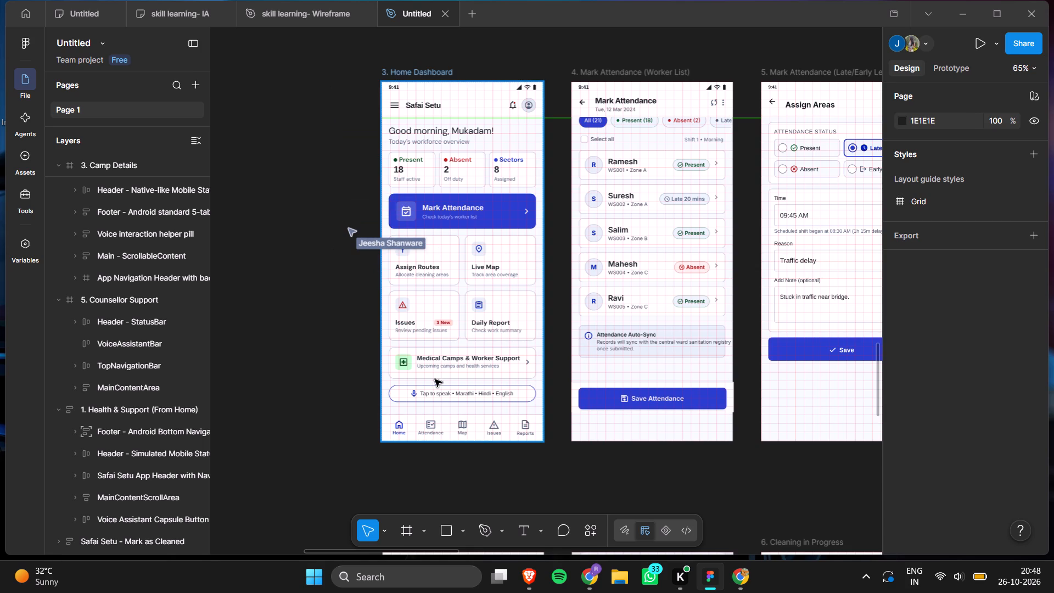
pyautogui.scroll(1, 434, 377)
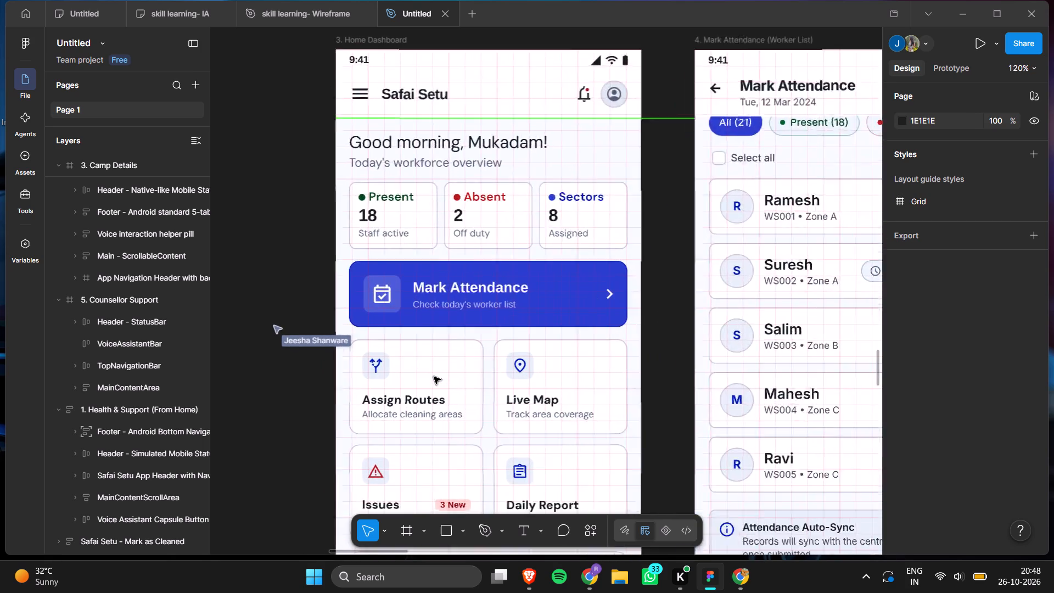
pyautogui.scroll(-3, 439, 321)
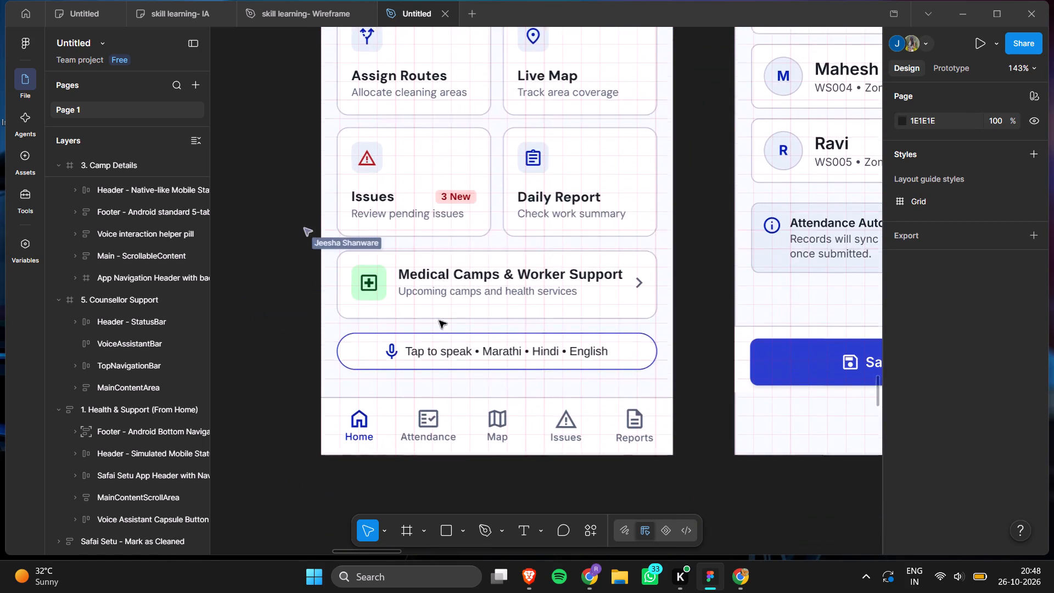
pyautogui.scroll(-1, 439, 321)
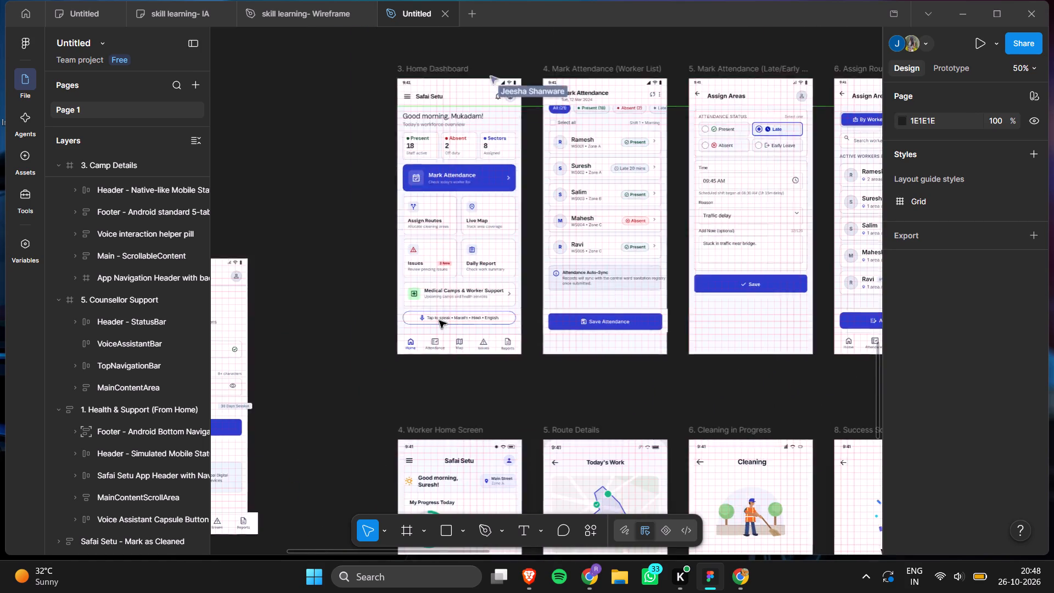
pyautogui.scroll(3, 439, 321)
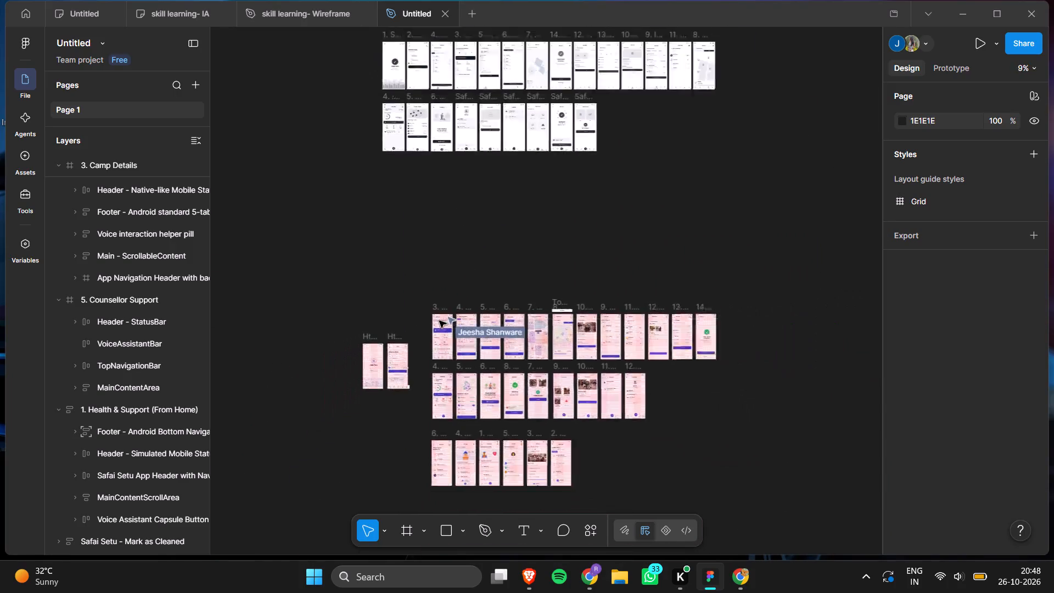
pyautogui.scroll(-1, 439, 321)
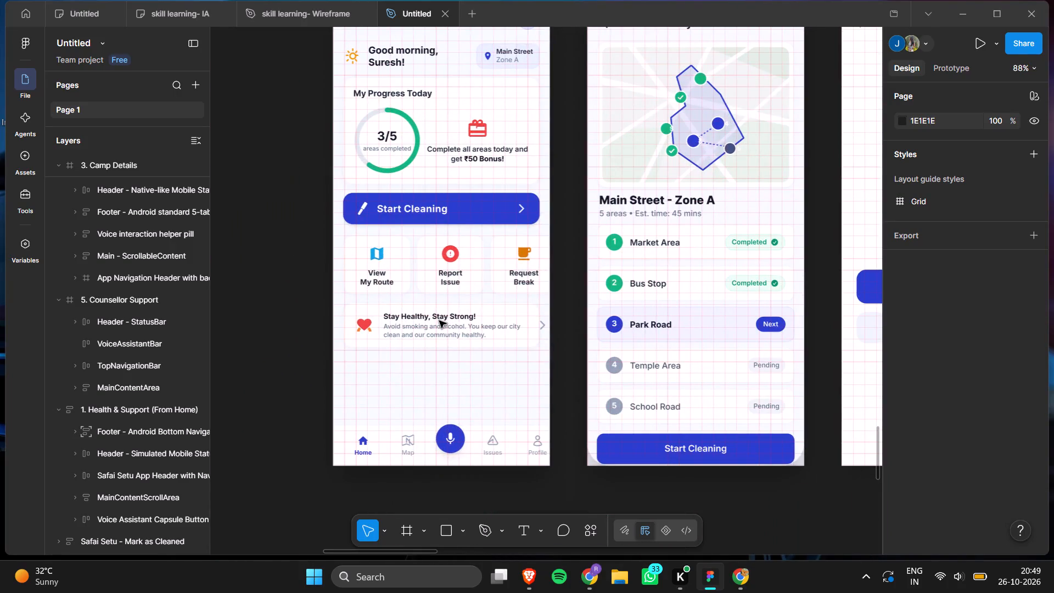
pyautogui.scroll(1, 439, 321)
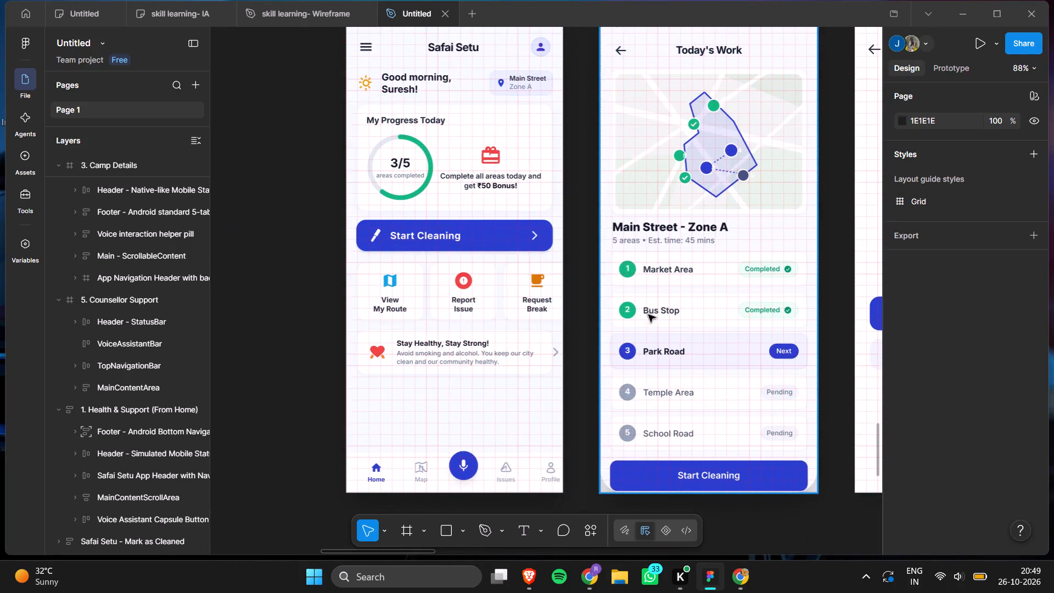
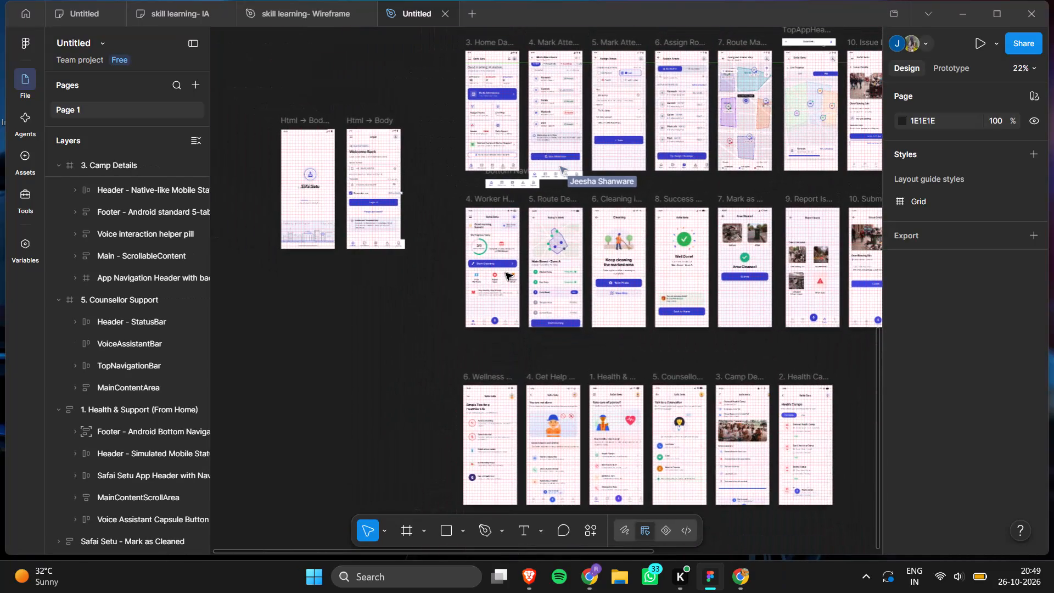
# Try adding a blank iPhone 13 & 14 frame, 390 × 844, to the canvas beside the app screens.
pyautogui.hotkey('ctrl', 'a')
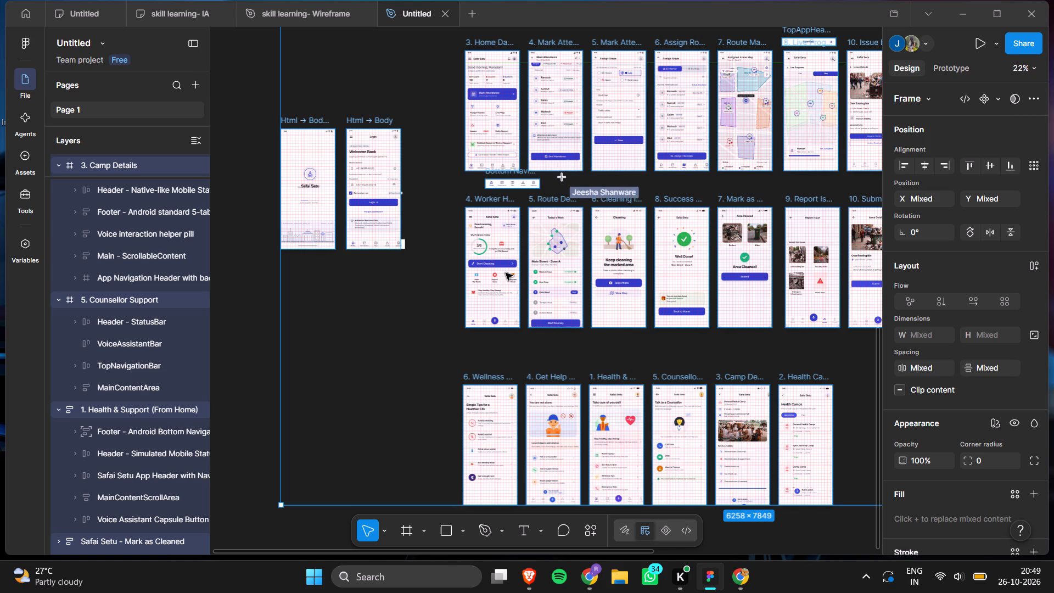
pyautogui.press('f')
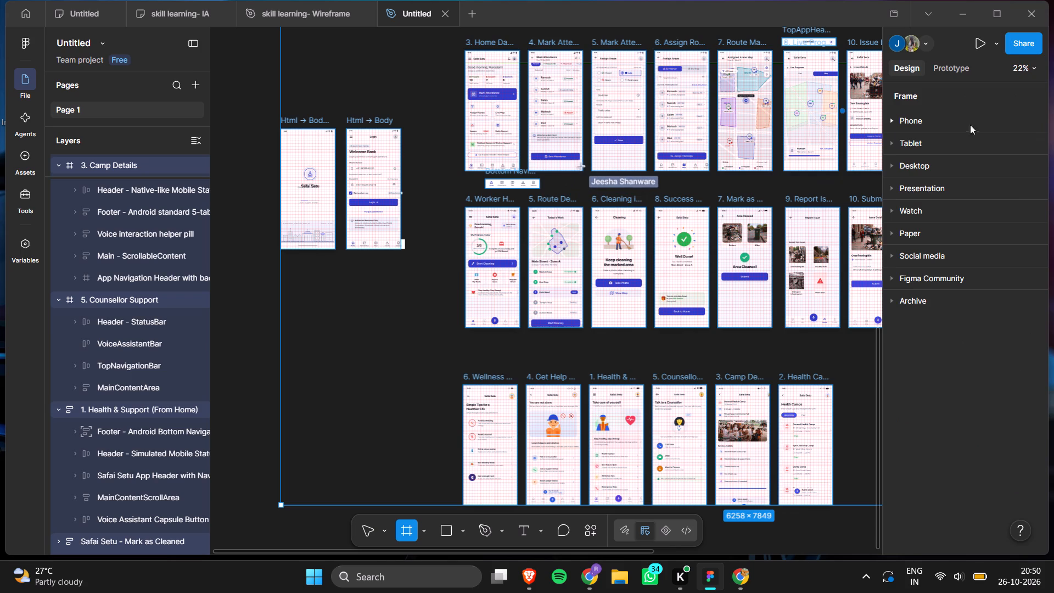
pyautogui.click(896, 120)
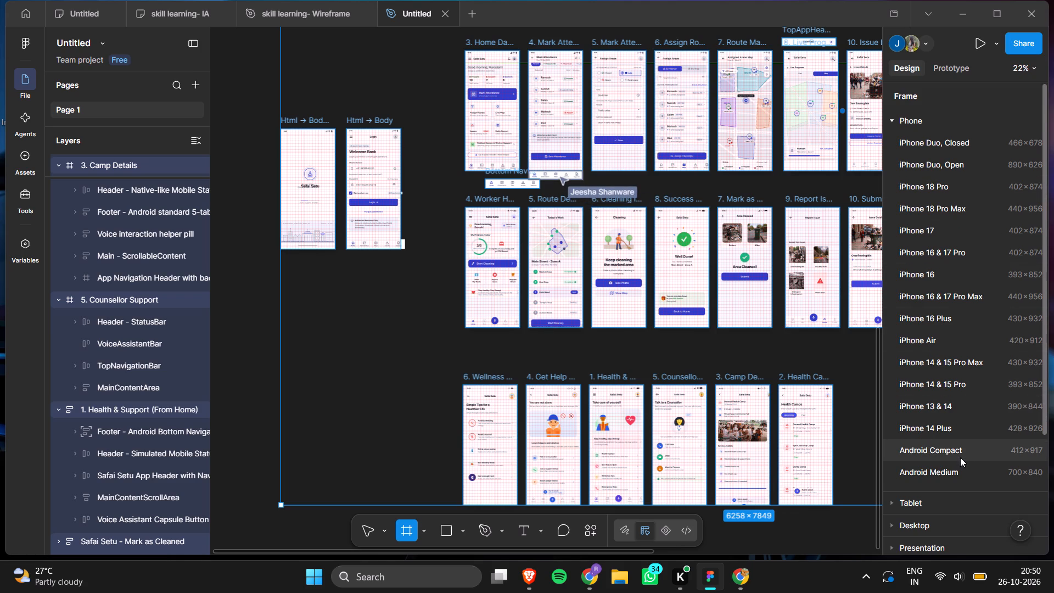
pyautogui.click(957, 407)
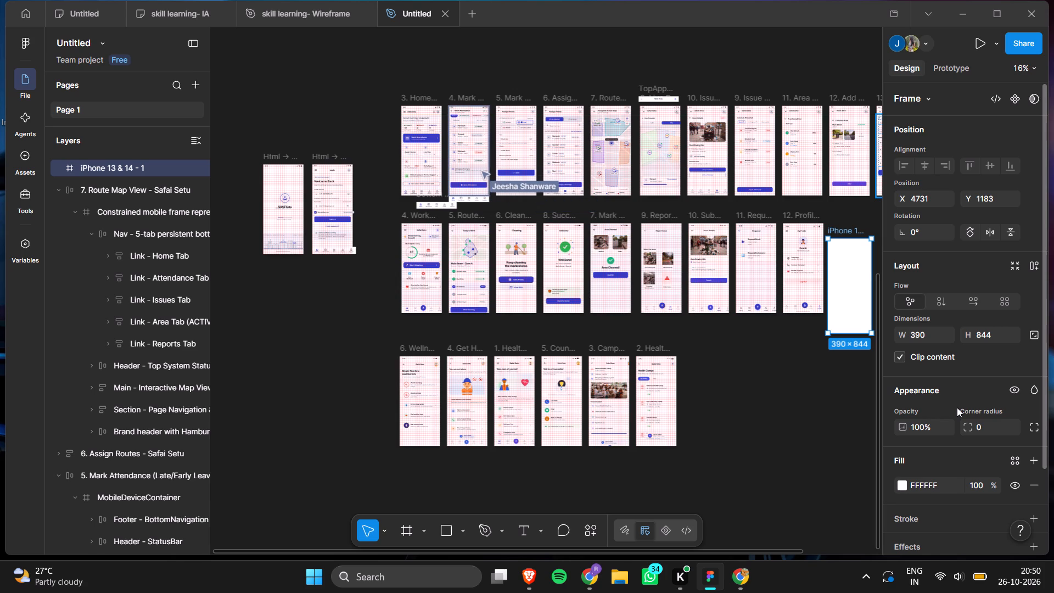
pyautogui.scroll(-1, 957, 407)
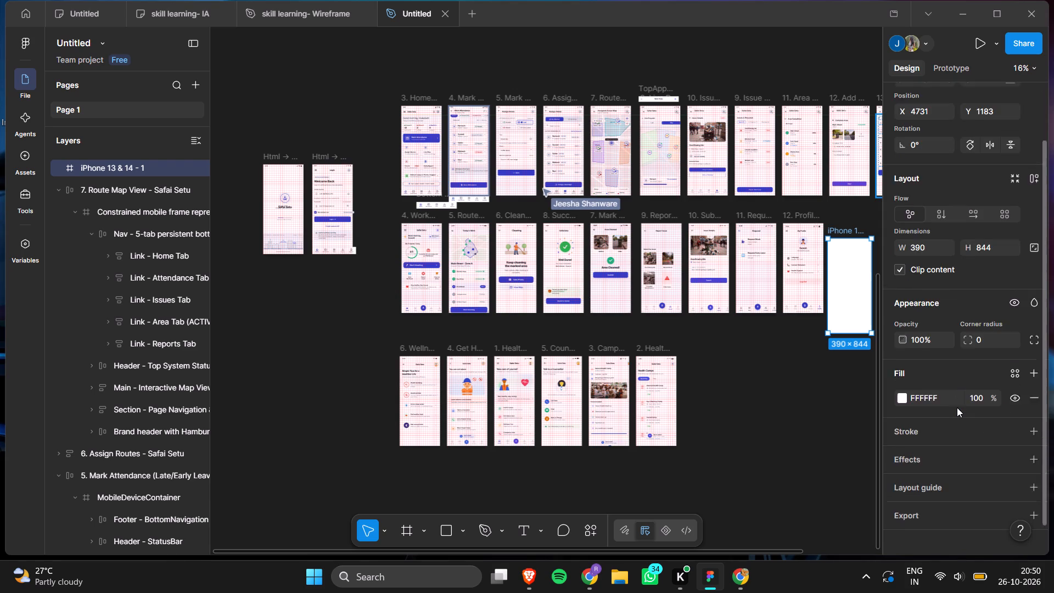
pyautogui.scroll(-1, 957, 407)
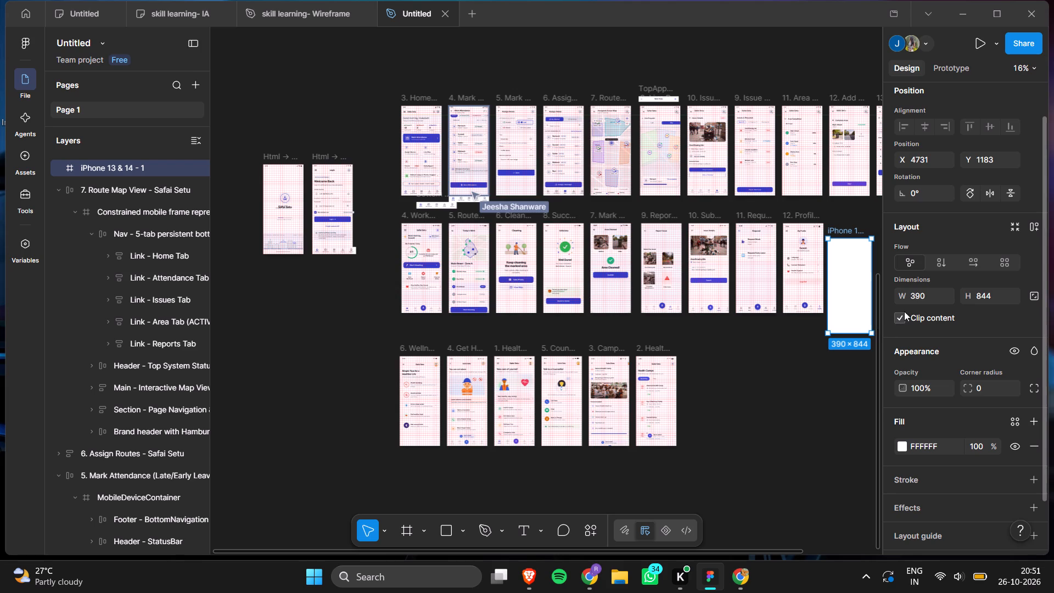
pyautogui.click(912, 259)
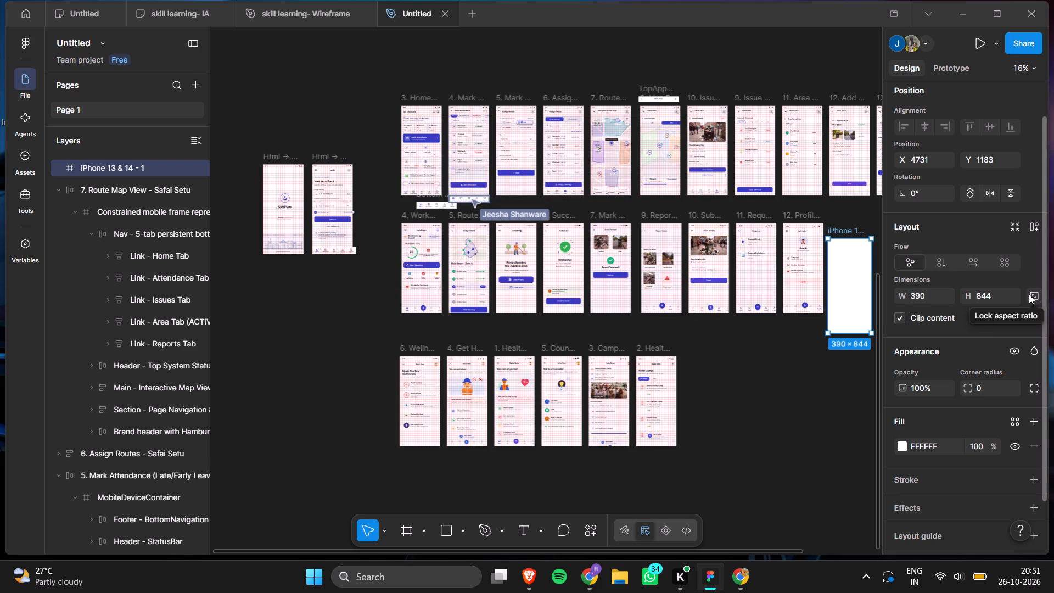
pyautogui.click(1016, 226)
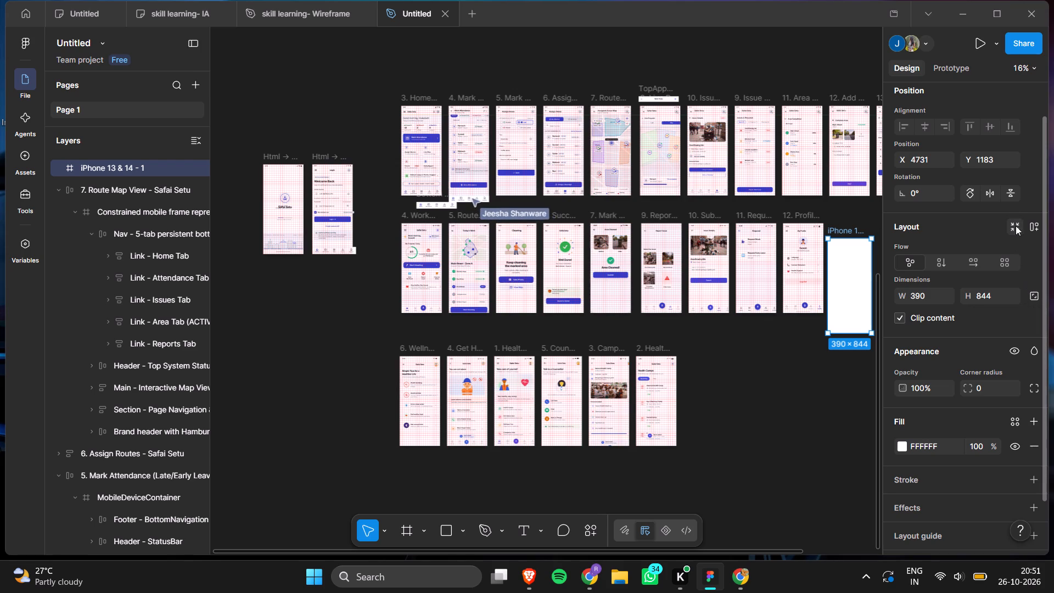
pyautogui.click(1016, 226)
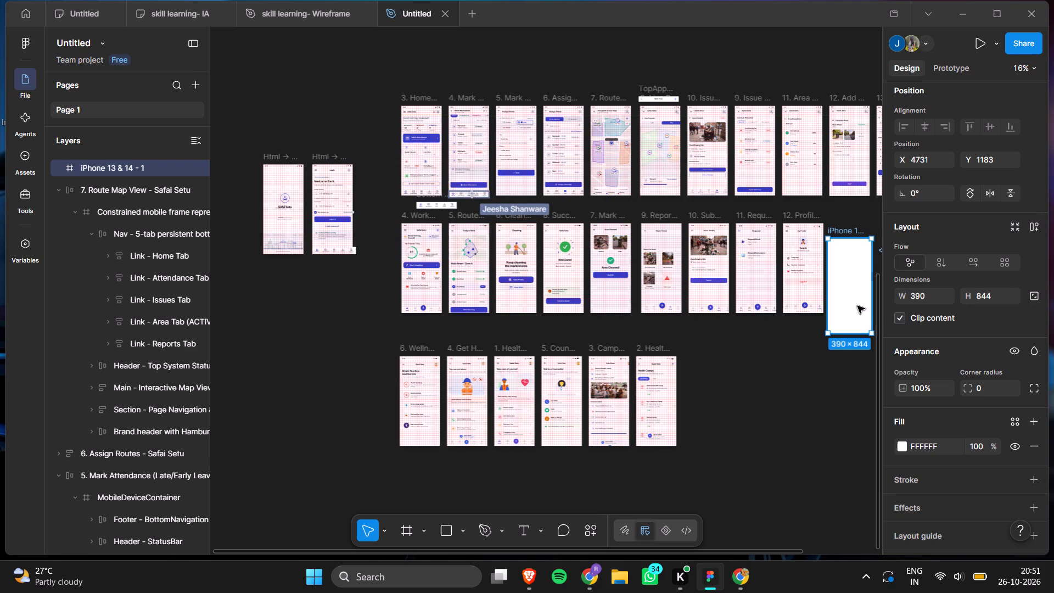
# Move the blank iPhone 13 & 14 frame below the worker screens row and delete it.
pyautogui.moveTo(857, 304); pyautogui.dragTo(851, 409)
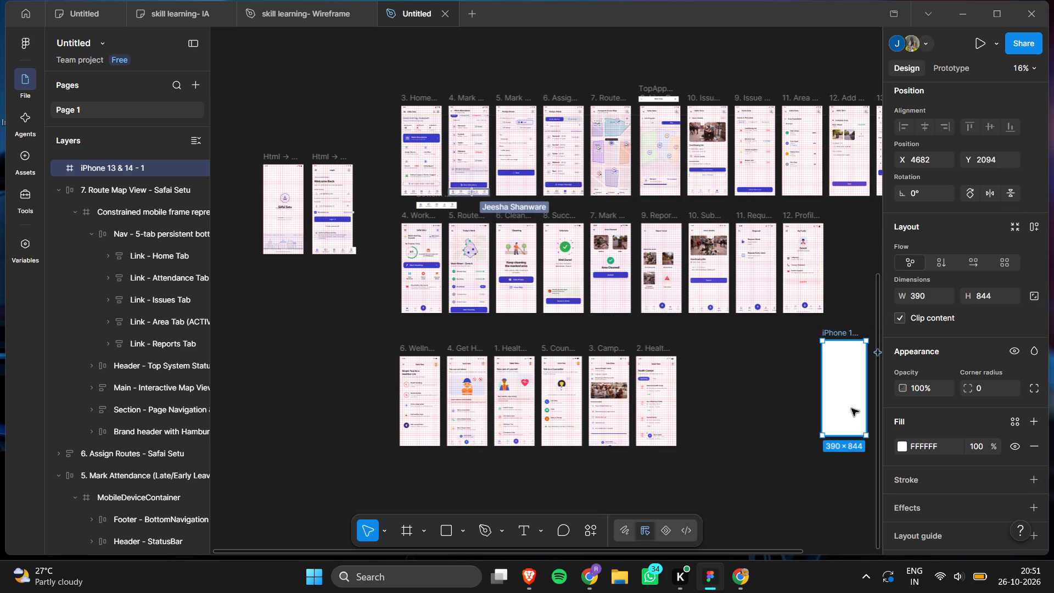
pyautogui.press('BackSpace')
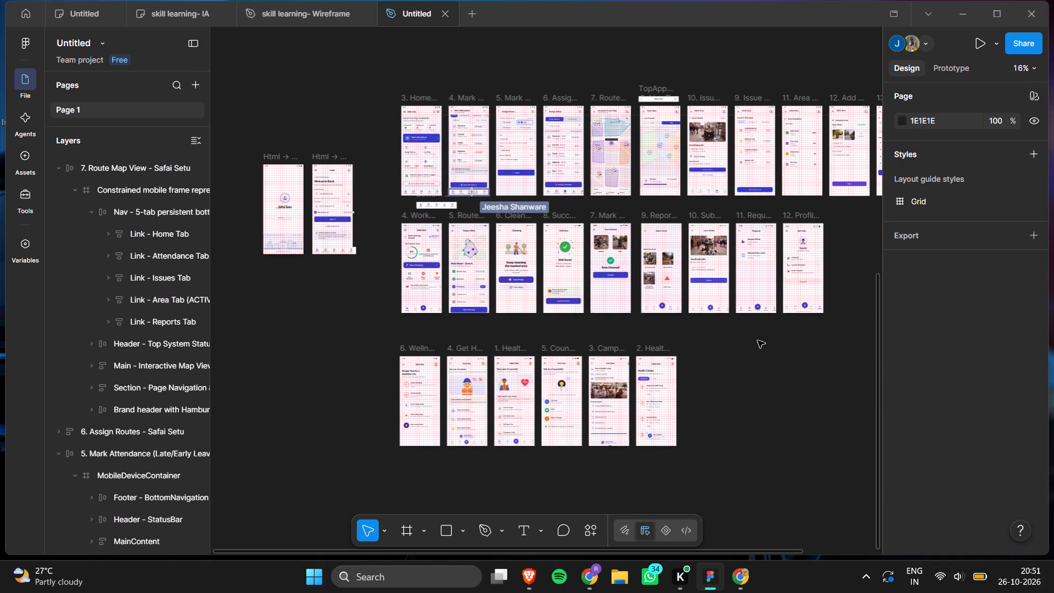
# Edit the Grid layout guide style and remove its 5 px grid property.
pyautogui.click(898, 199)
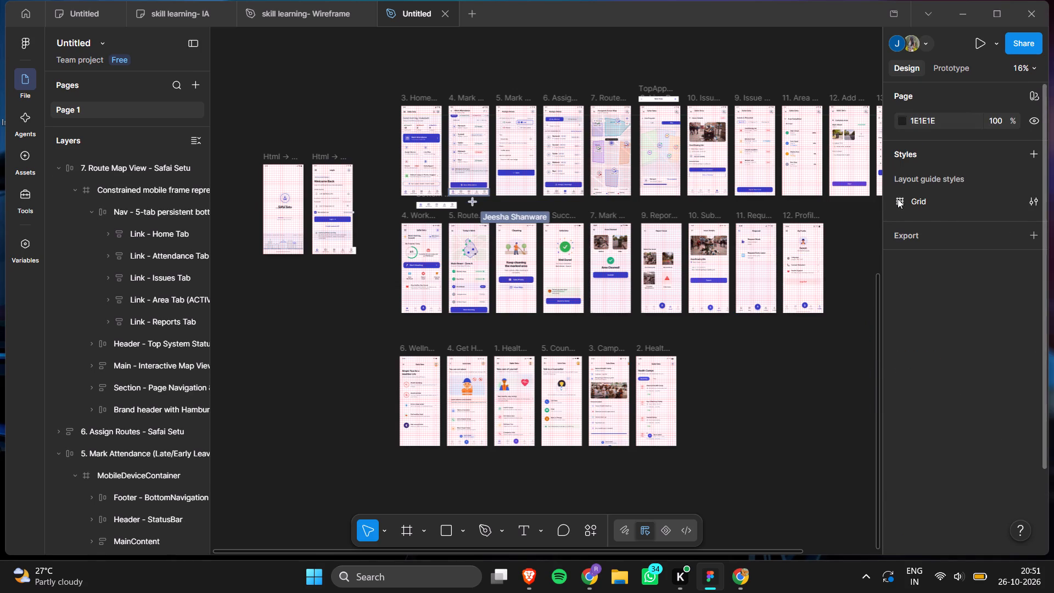
pyautogui.click(902, 202)
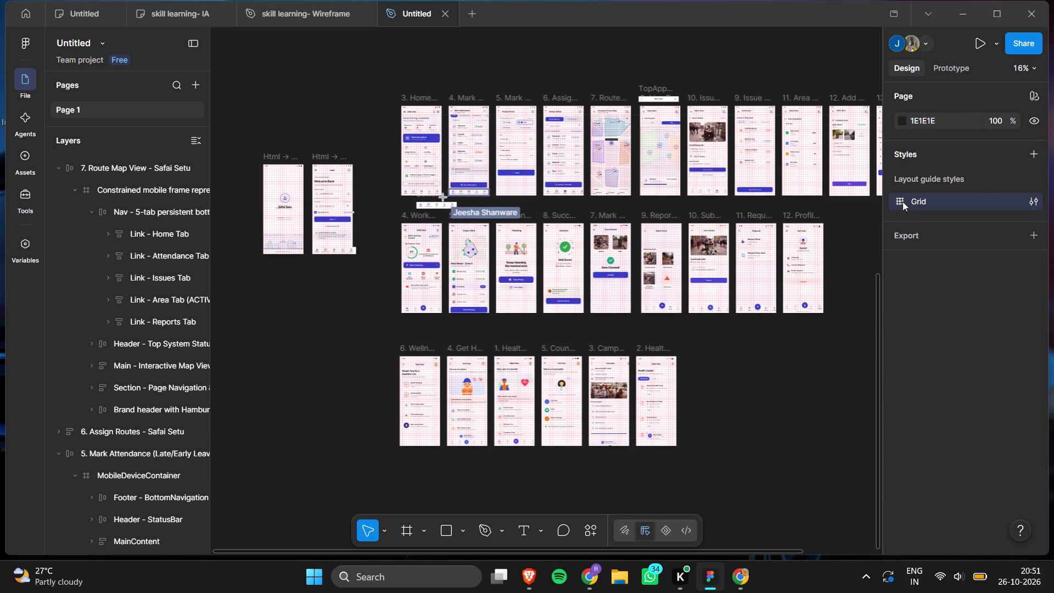
pyautogui.doubleClick(983, 193)
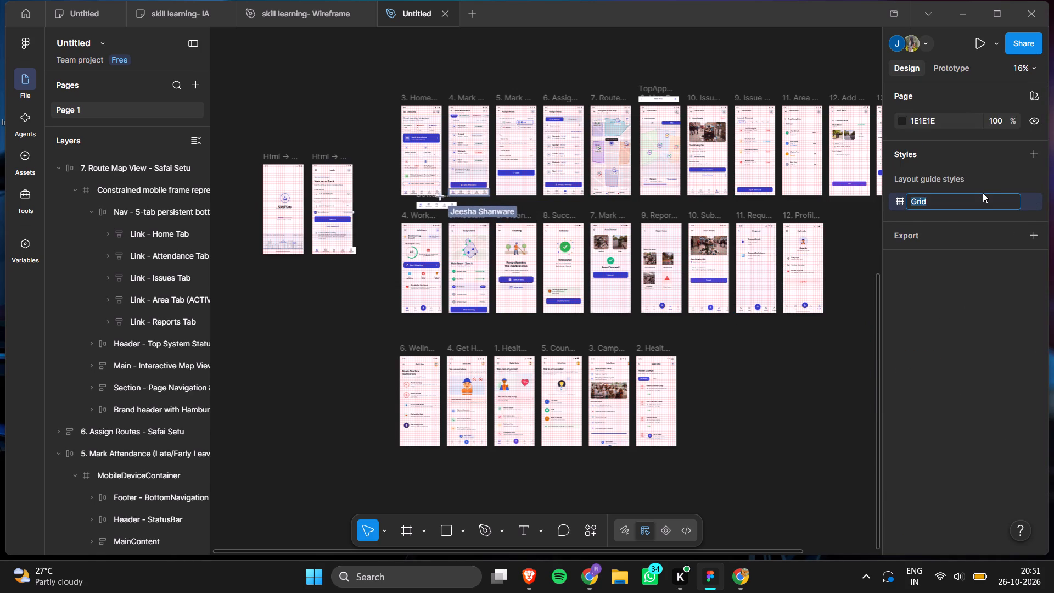
pyautogui.click(1012, 202)
pyautogui.click(1026, 201)
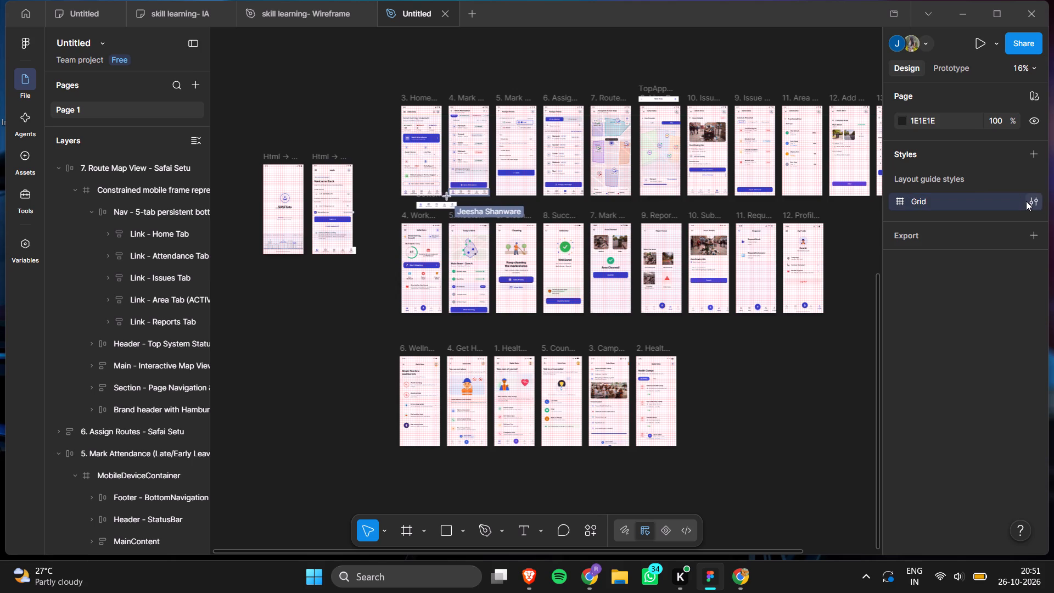
pyautogui.click(1026, 201)
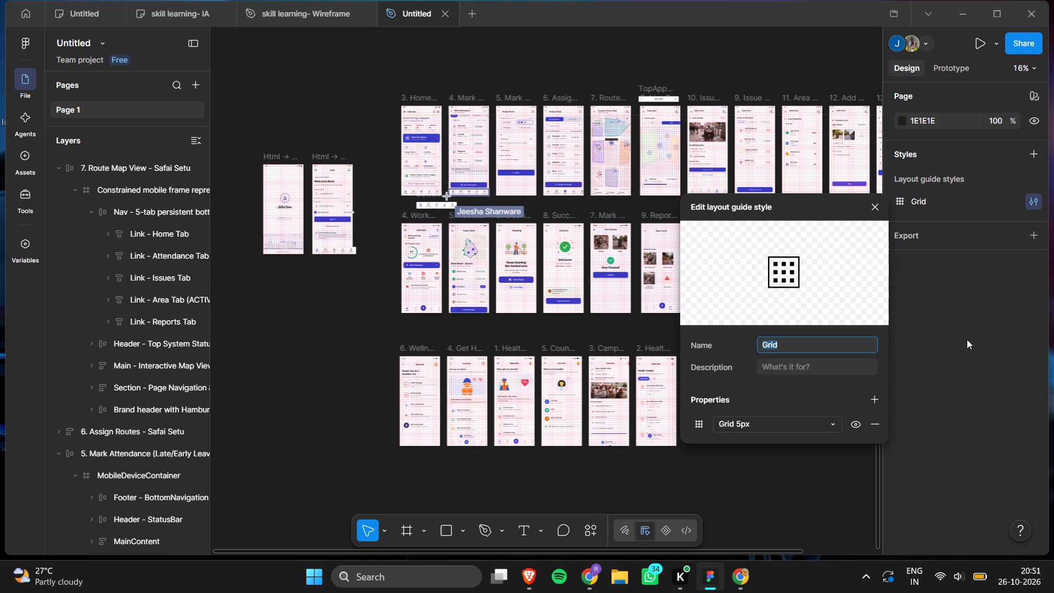
pyautogui.click(874, 428)
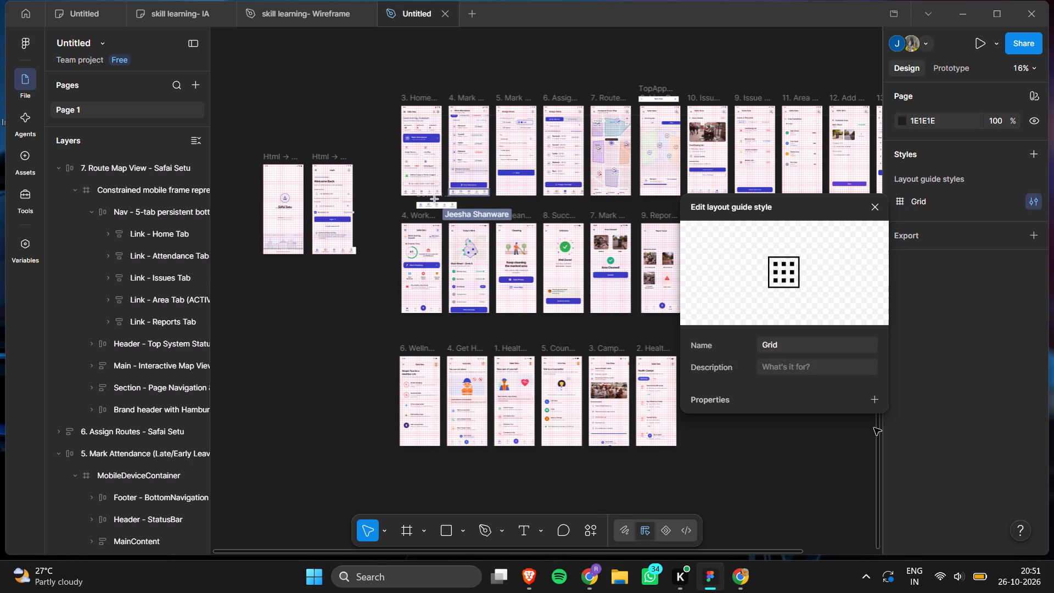
pyautogui.click(849, 420)
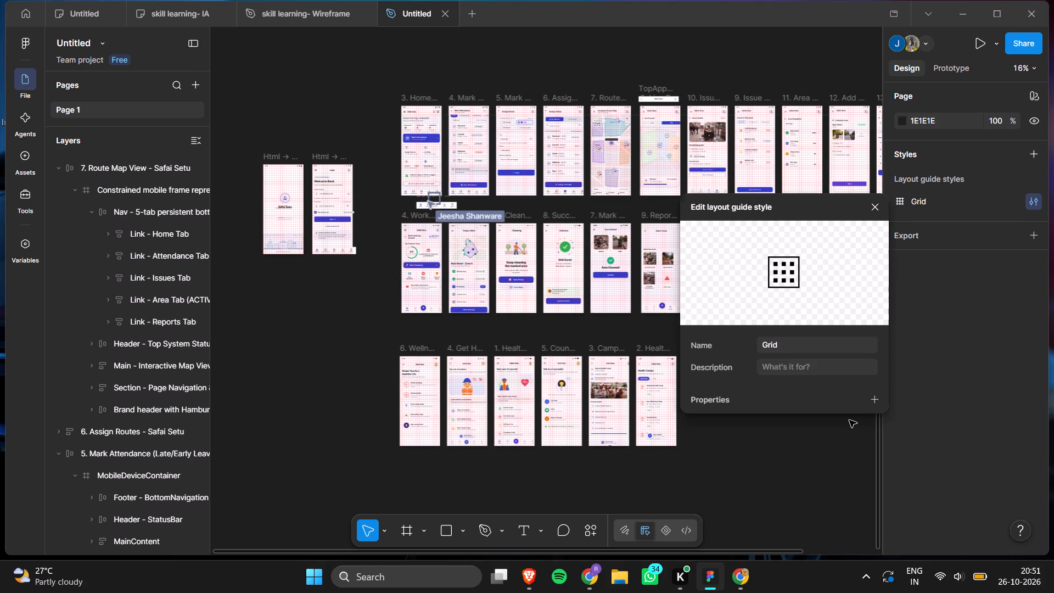
# Select all screens, replace their mixed layout guides with a single 10 px grid, and remove that guide from all of them.
pyautogui.scroll(-1, 722, 302)
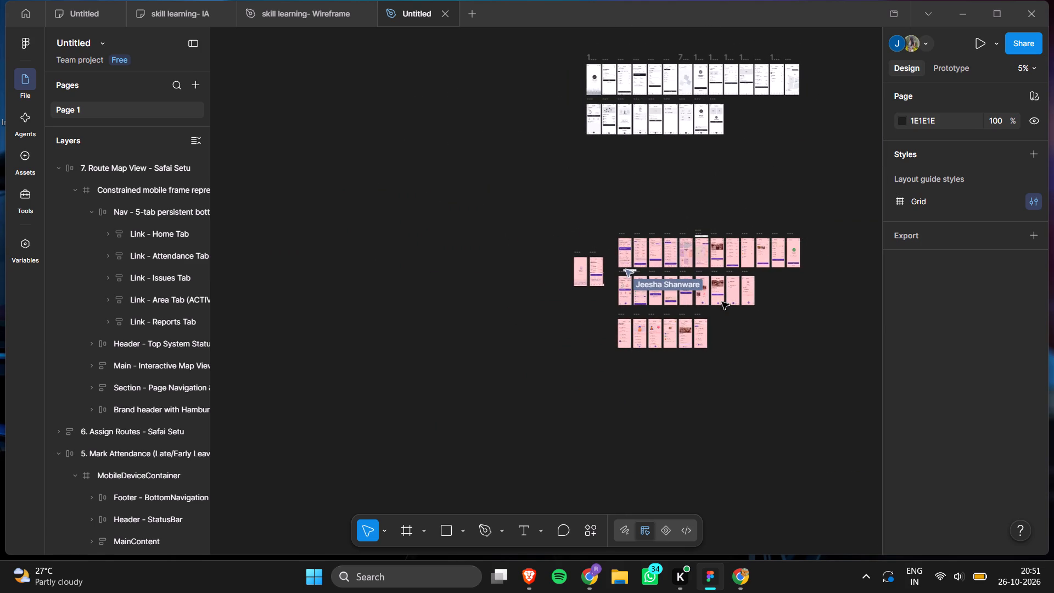
pyautogui.hotkey('ctrl', 'a')
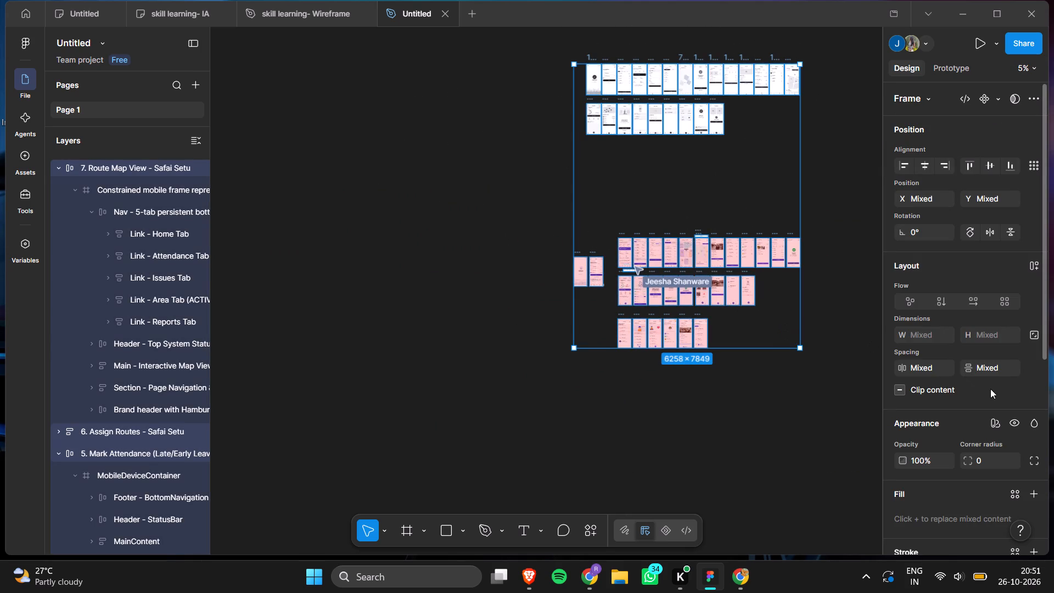
pyautogui.scroll(-3, 978, 410)
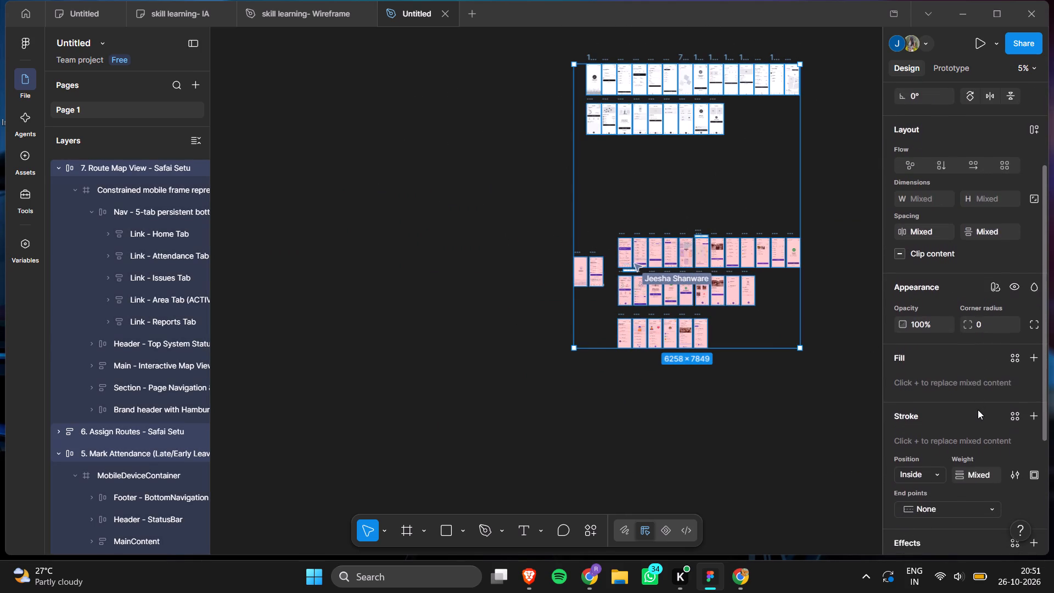
pyautogui.scroll(-4, 978, 410)
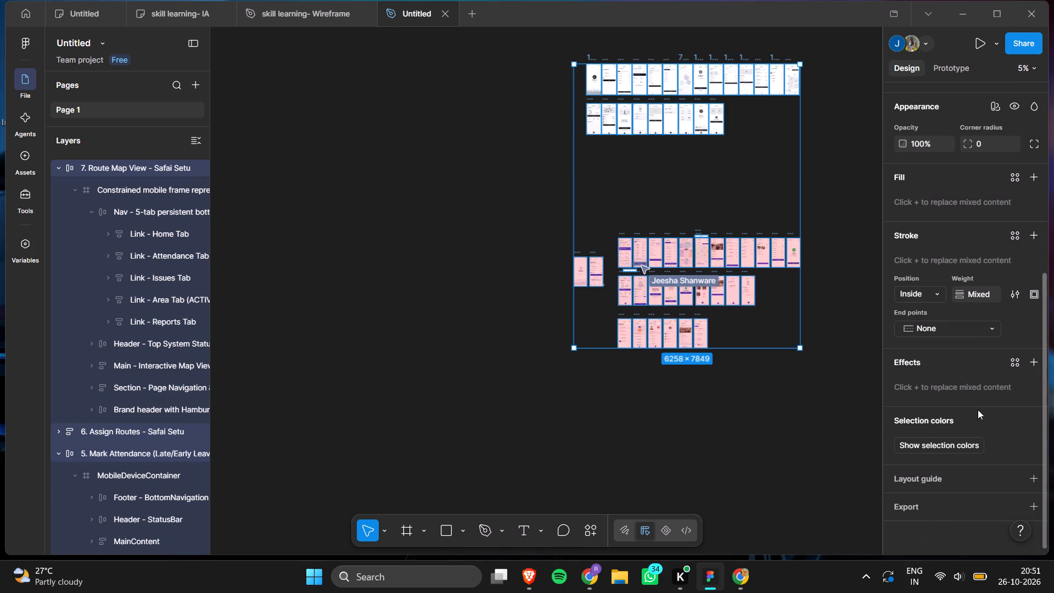
pyautogui.scroll(-1, 978, 410)
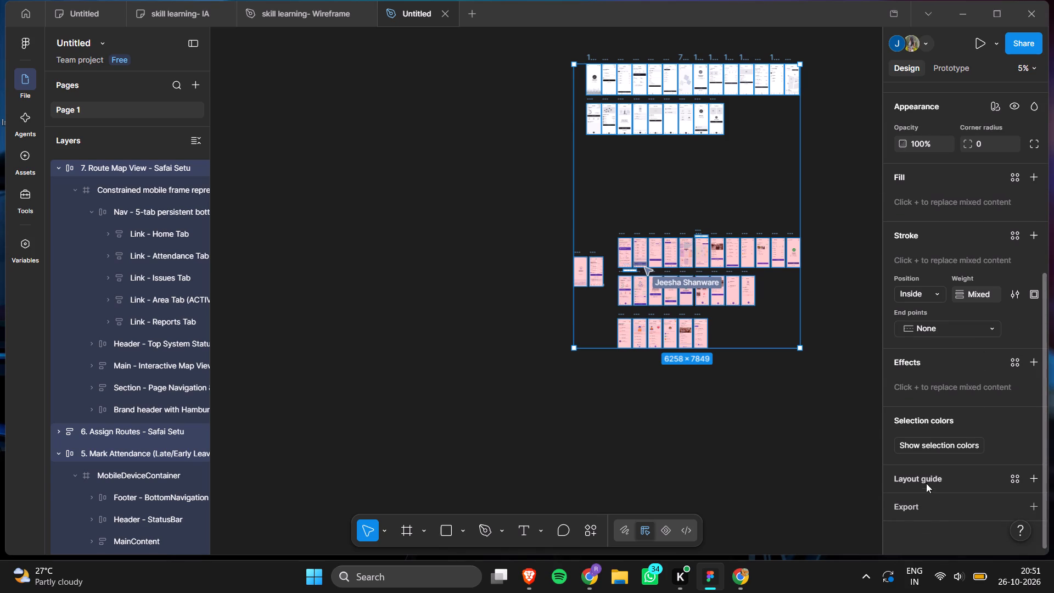
pyautogui.click(923, 478)
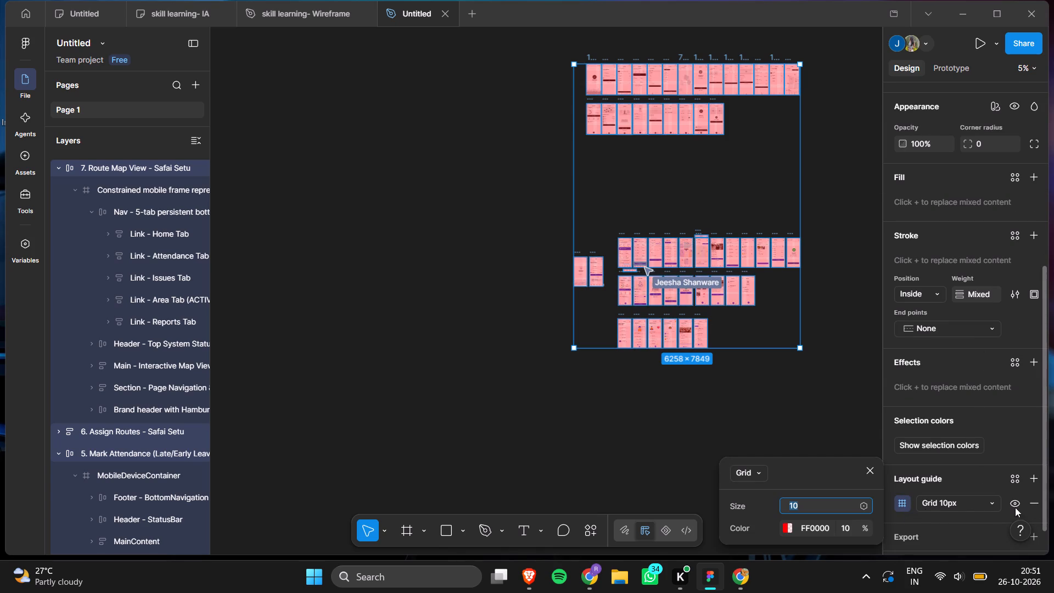
pyautogui.click(1038, 505)
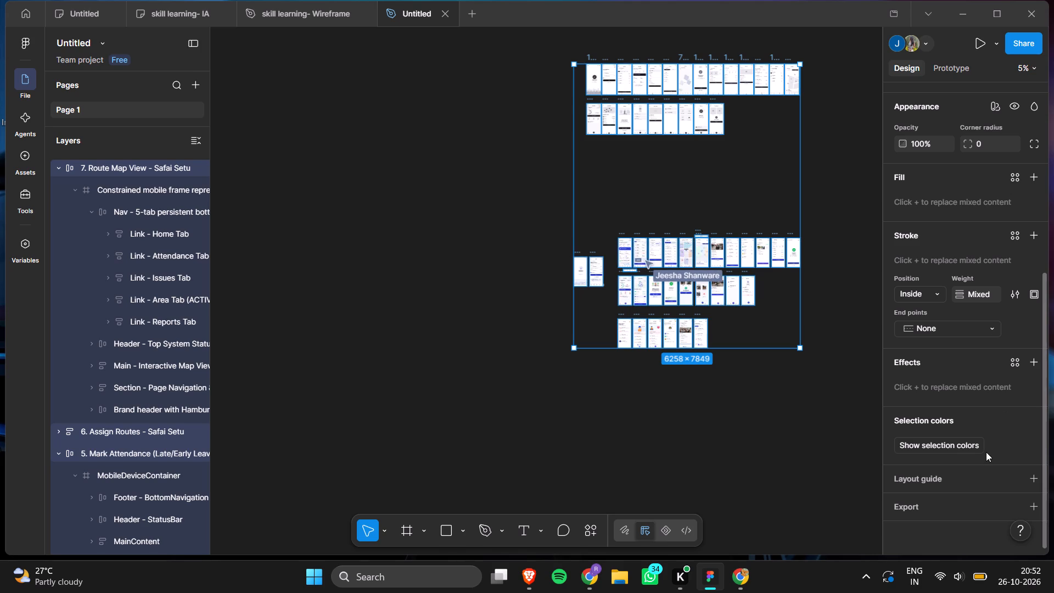
# Look through the layout, appearance, stroke and effects properties of all the selected screens.
pyautogui.scroll(4, 999, 419)
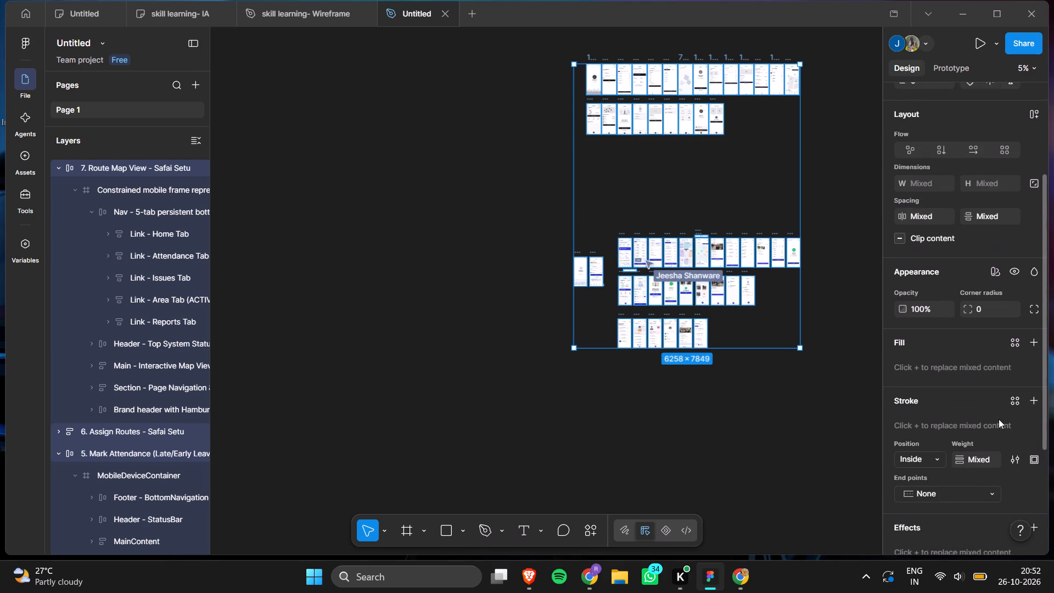
pyautogui.scroll(5, 999, 419)
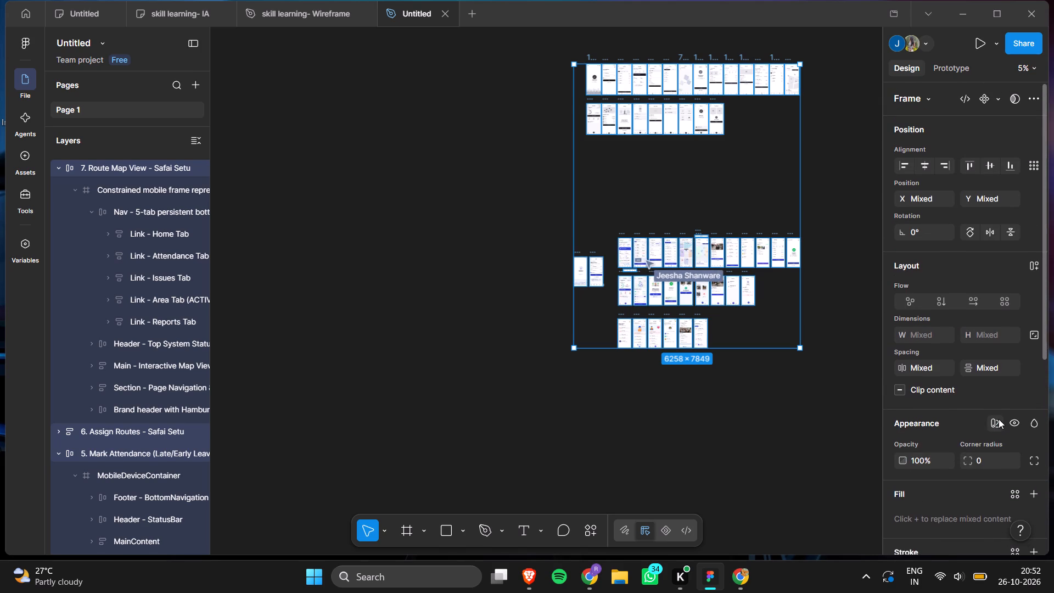
pyautogui.scroll(1, 999, 419)
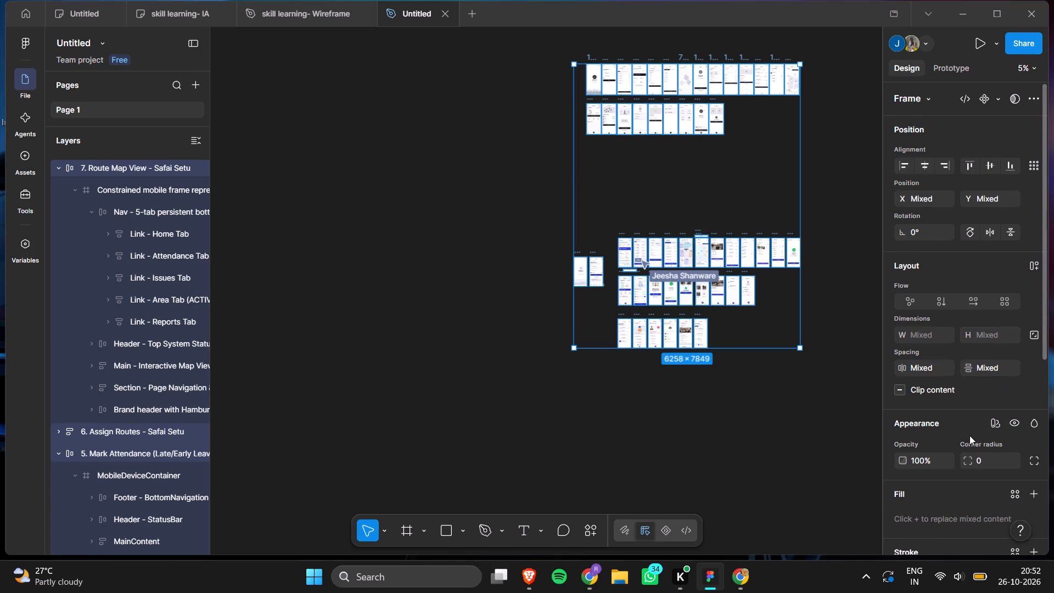
pyautogui.scroll(-7, 969, 435)
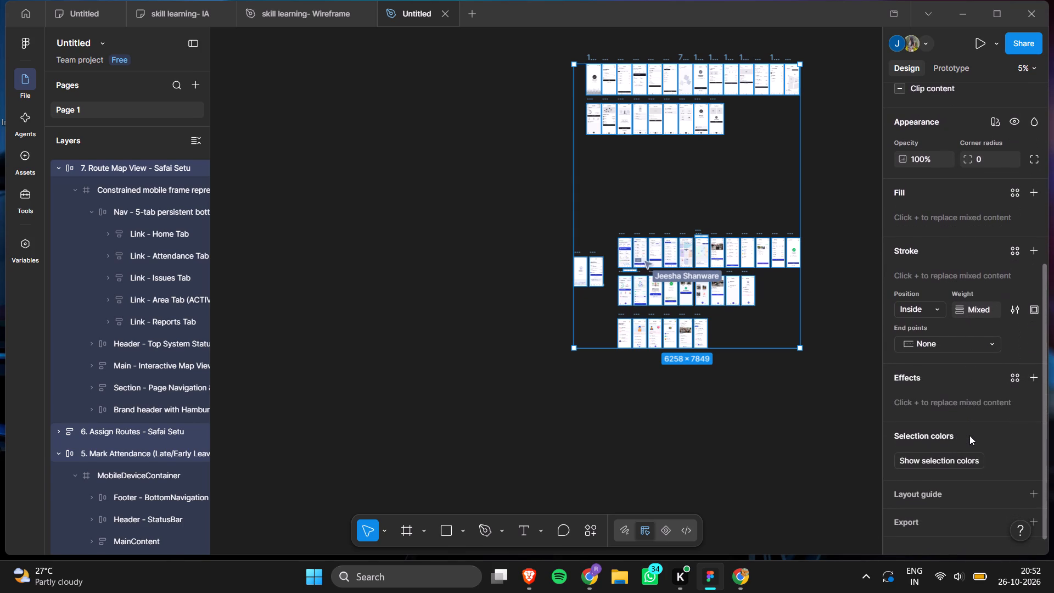
pyautogui.scroll(-4, 969, 435)
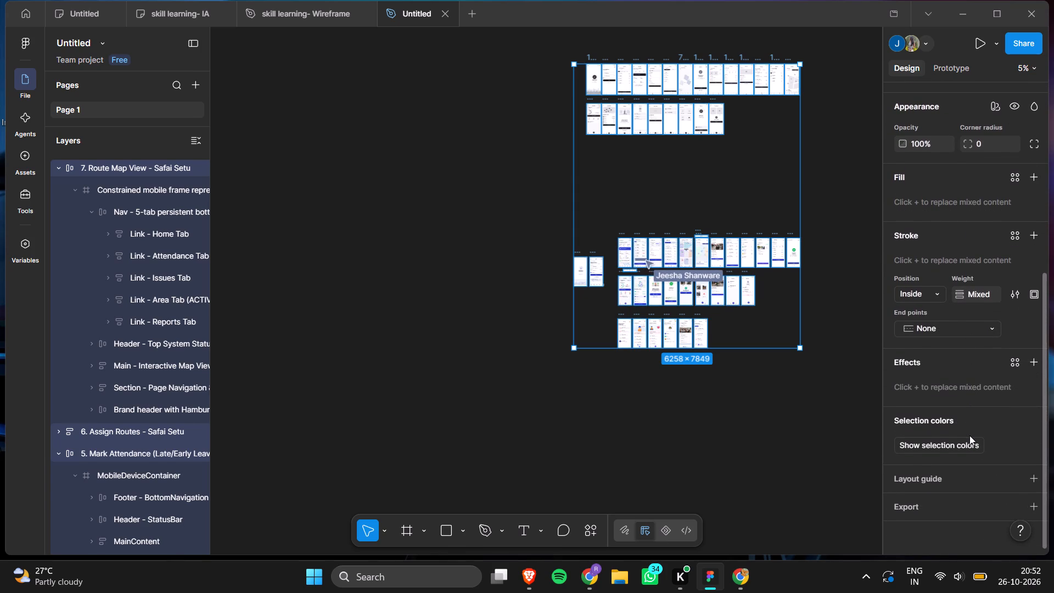
pyautogui.scroll(1, 969, 435)
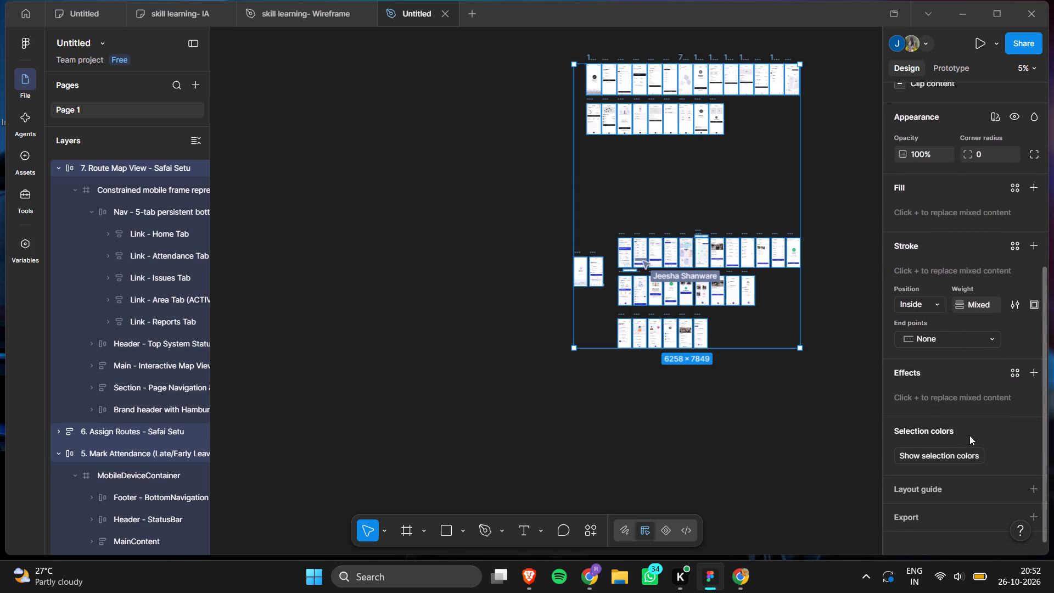
pyautogui.scroll(4, 969, 435)
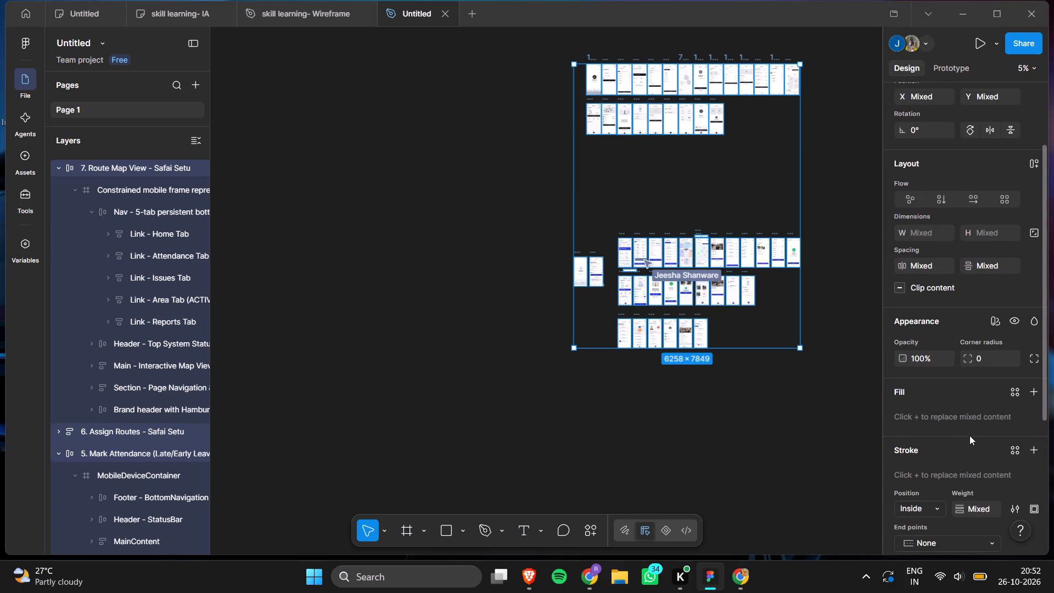
pyautogui.scroll(5, 969, 435)
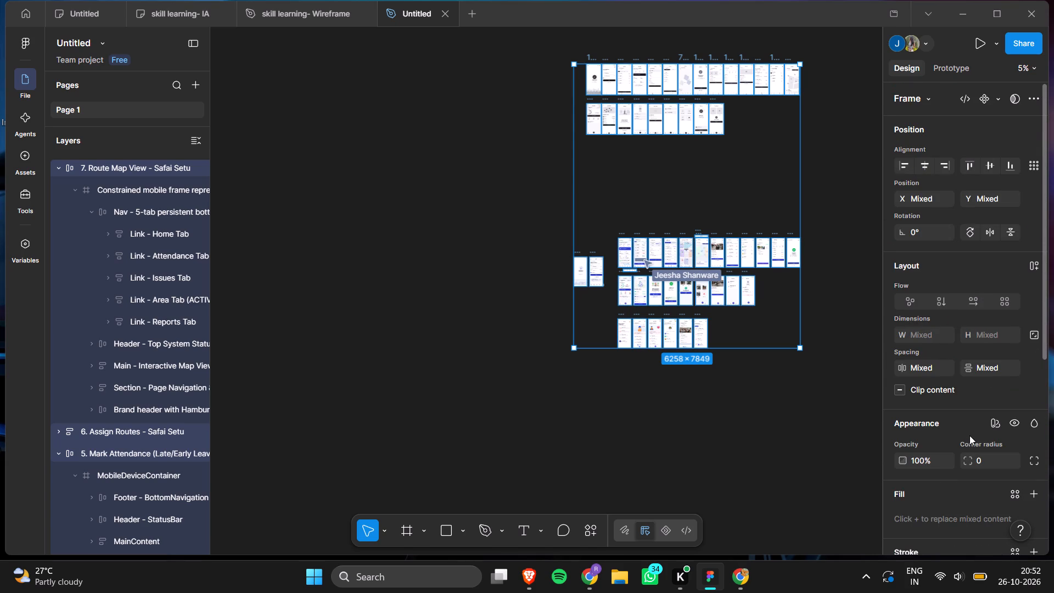
pyautogui.scroll(3, 969, 435)
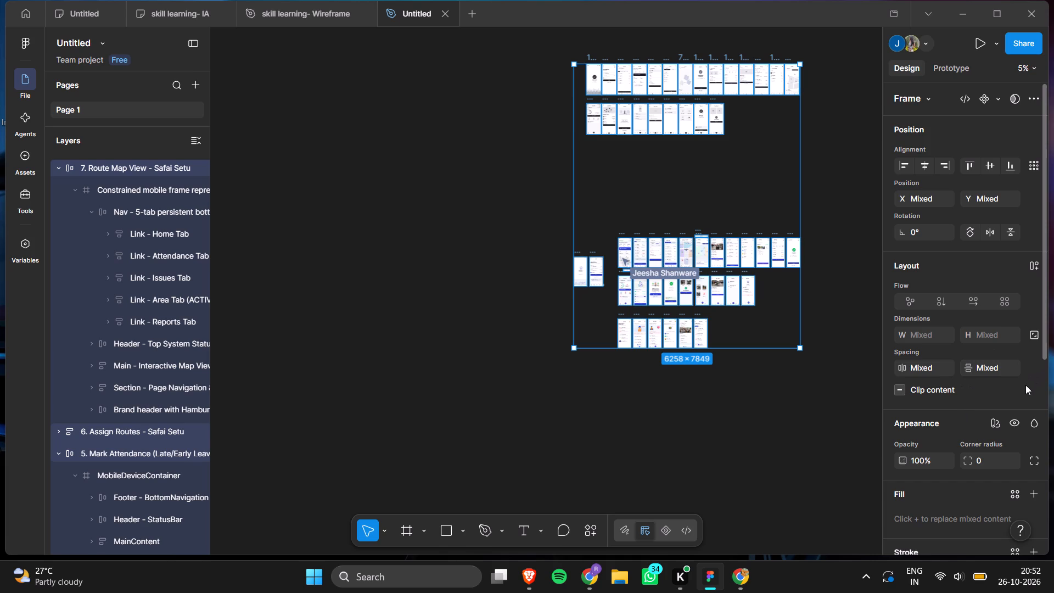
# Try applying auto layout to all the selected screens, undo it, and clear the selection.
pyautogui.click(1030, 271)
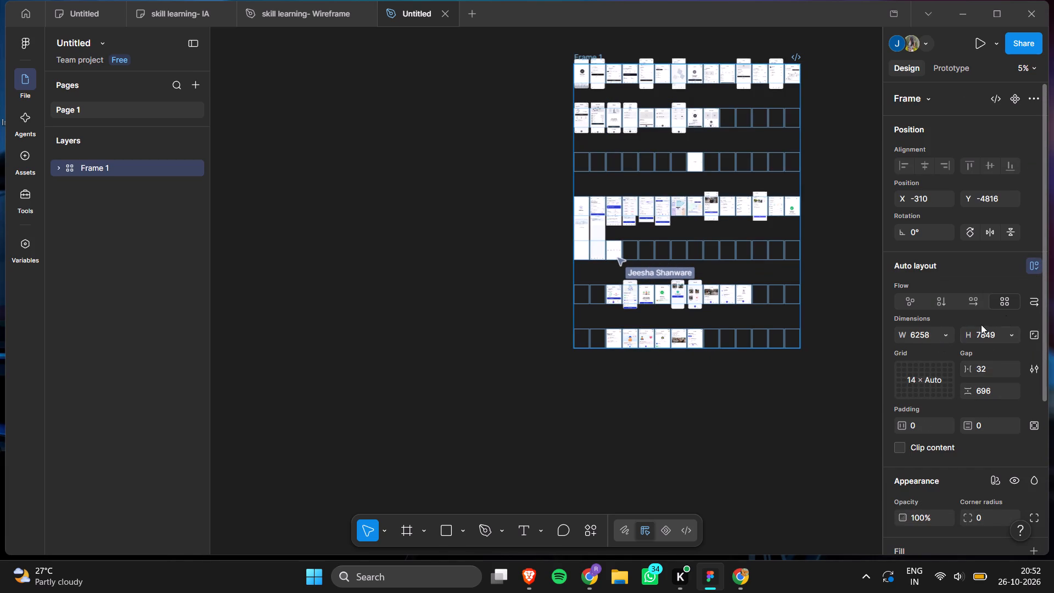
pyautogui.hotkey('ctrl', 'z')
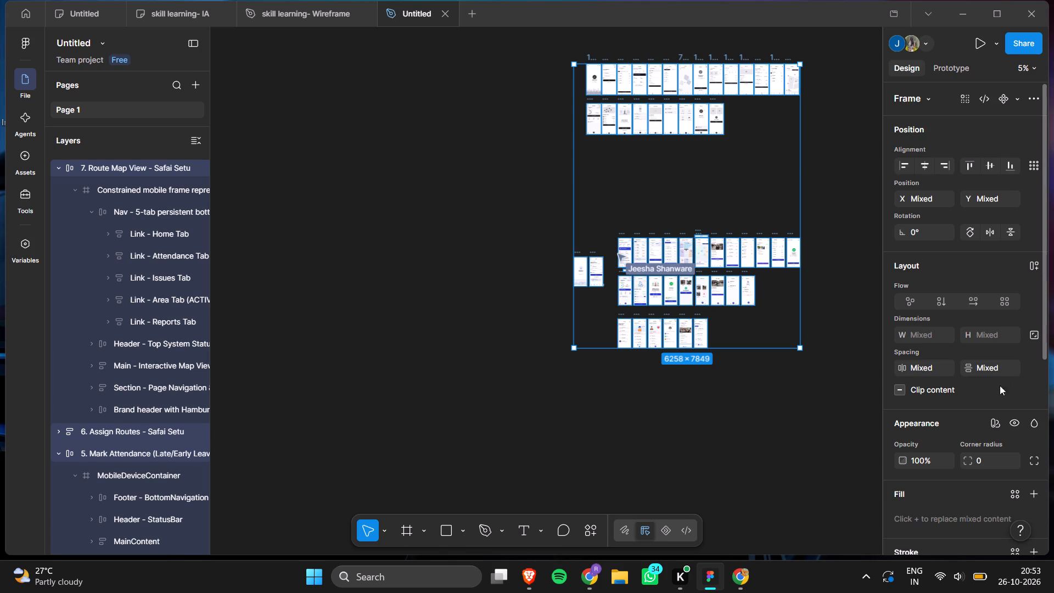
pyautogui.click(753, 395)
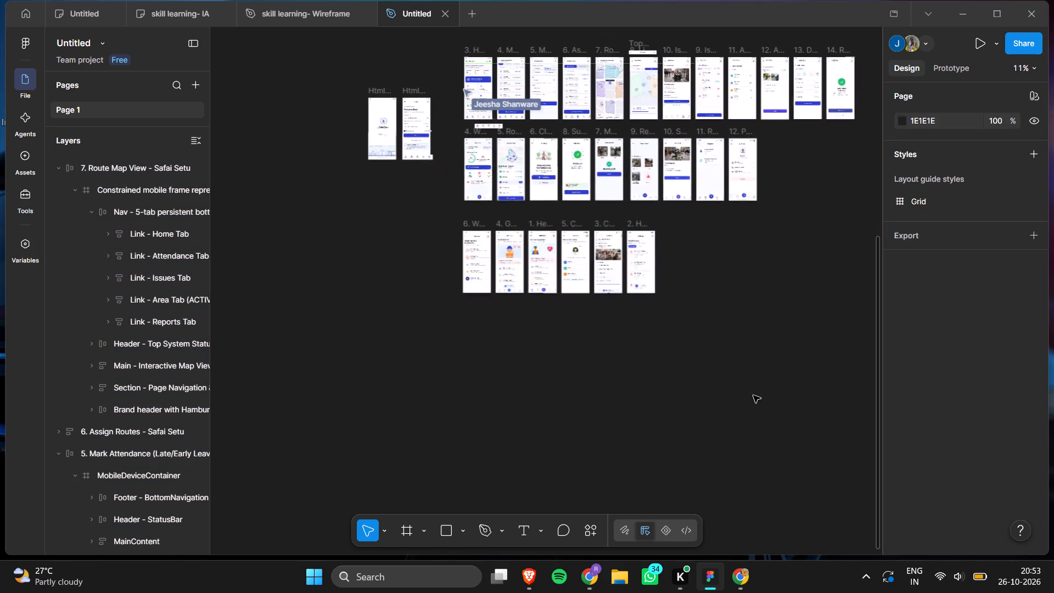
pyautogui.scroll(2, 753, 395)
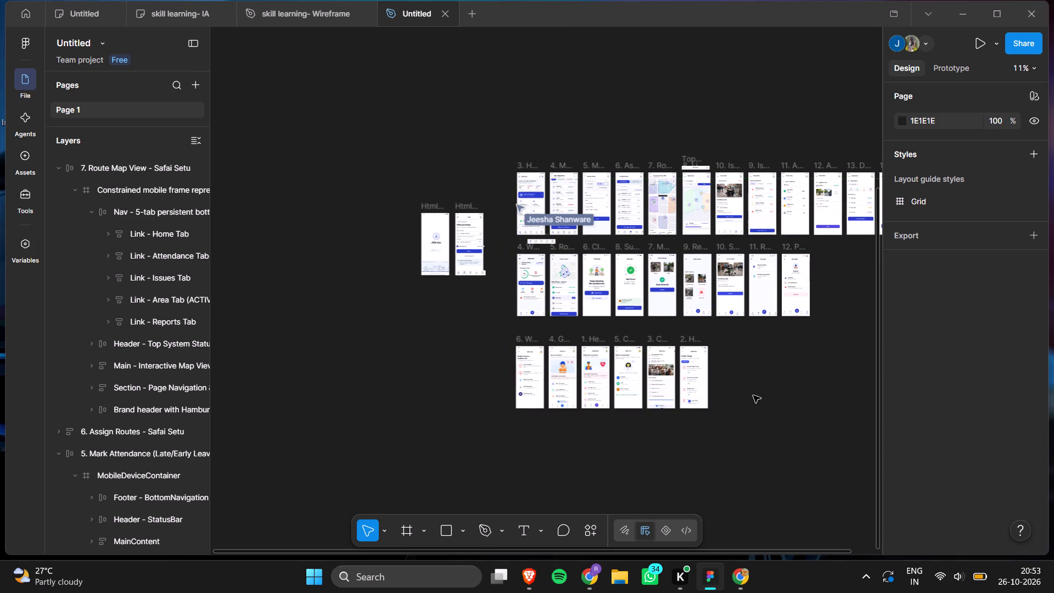
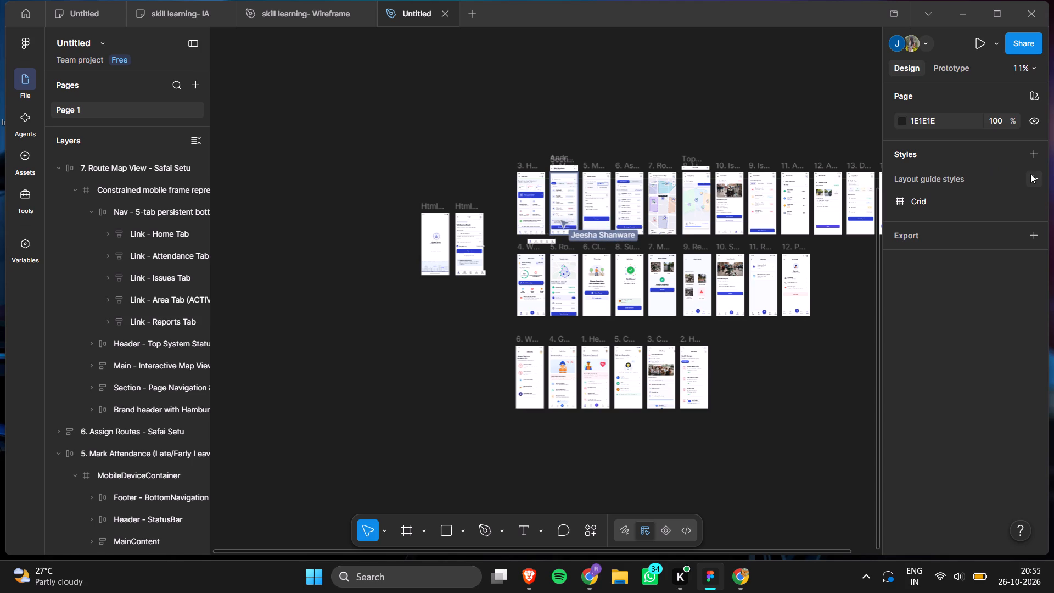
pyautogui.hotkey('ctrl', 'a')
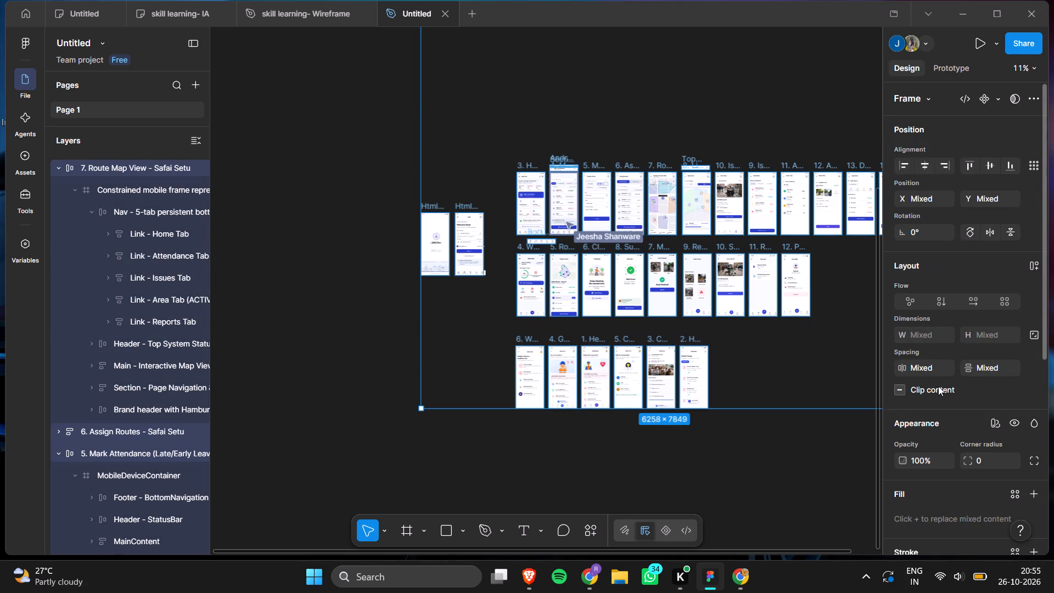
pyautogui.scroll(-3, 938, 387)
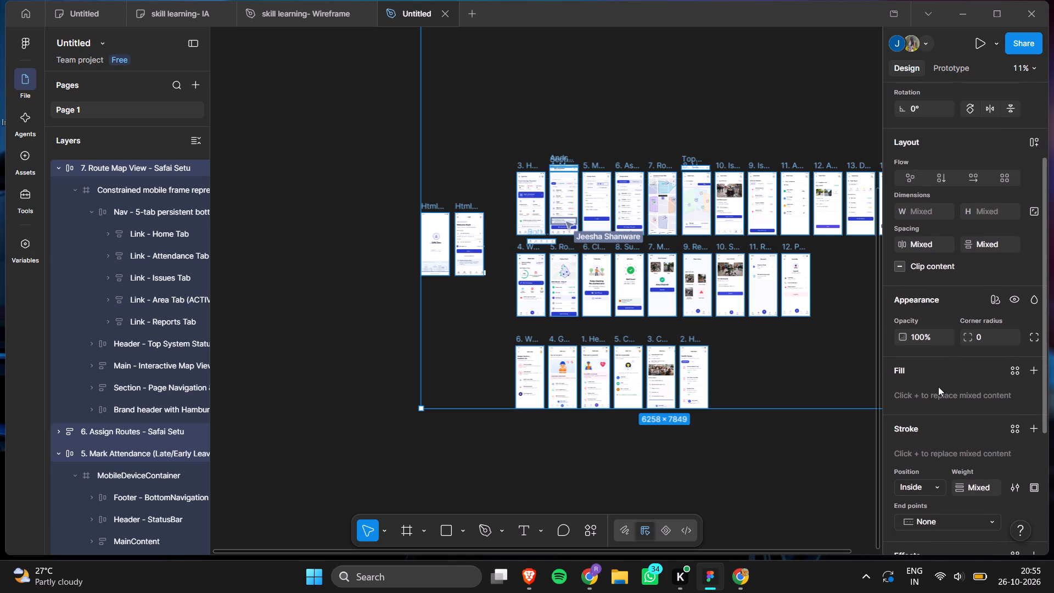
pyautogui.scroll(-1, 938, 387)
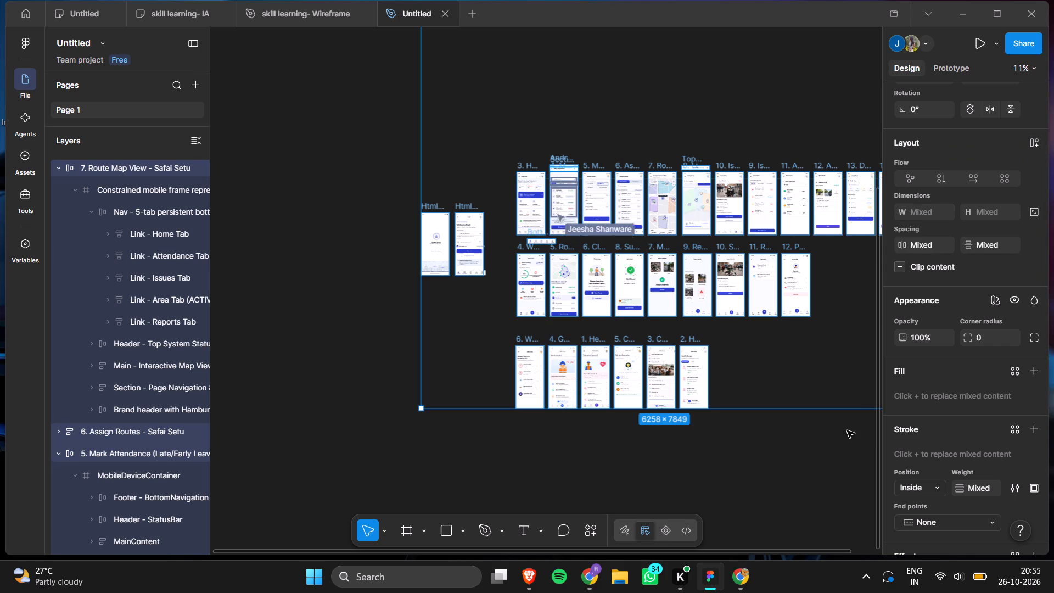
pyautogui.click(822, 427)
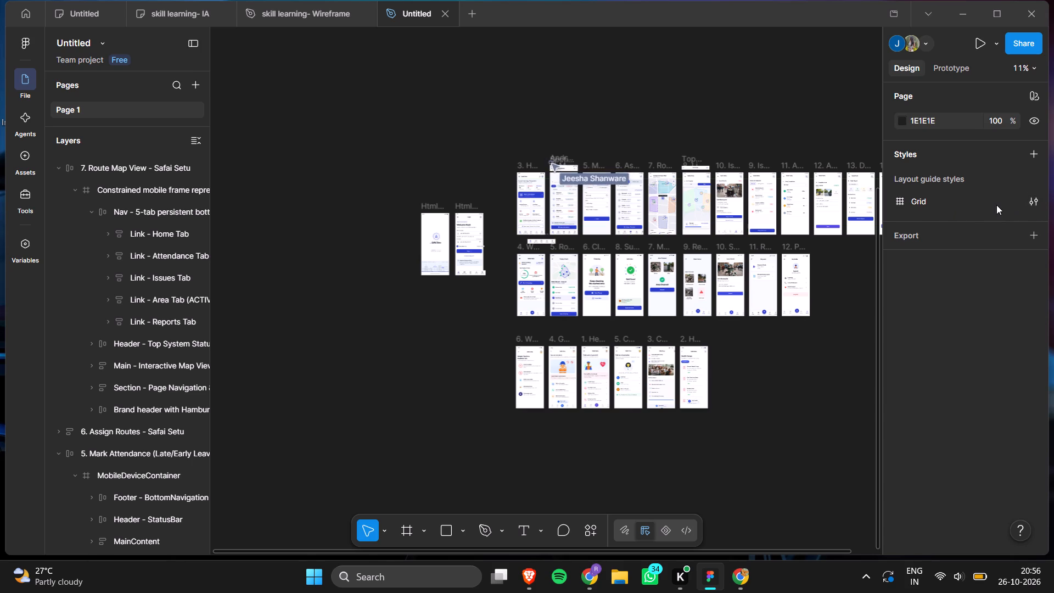
# Edit the Grid layout guide style and add a columns guide with a count of 4.
pyautogui.click(1029, 201)
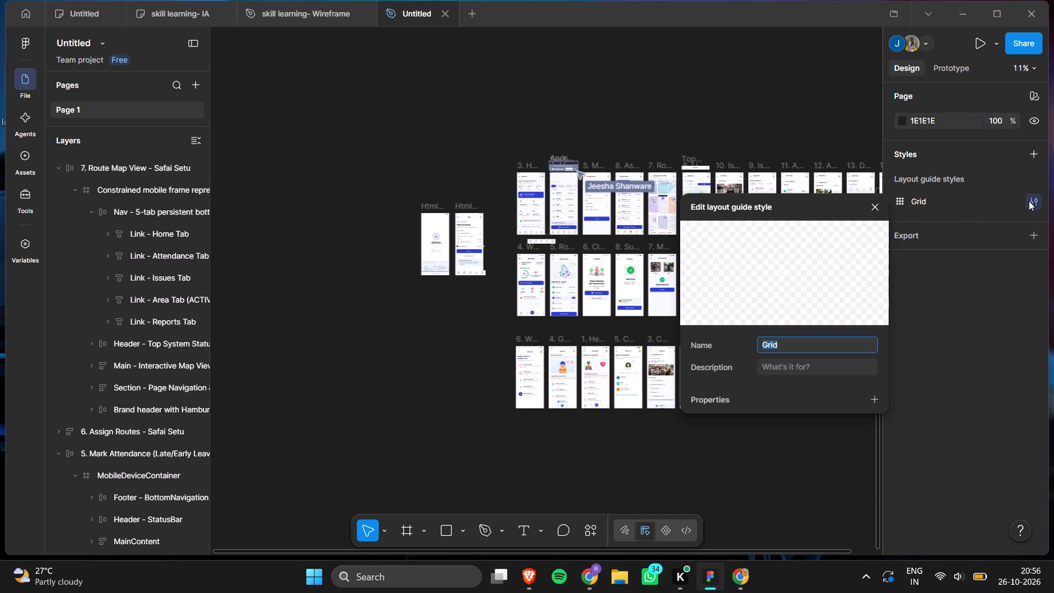
pyautogui.click(876, 401)
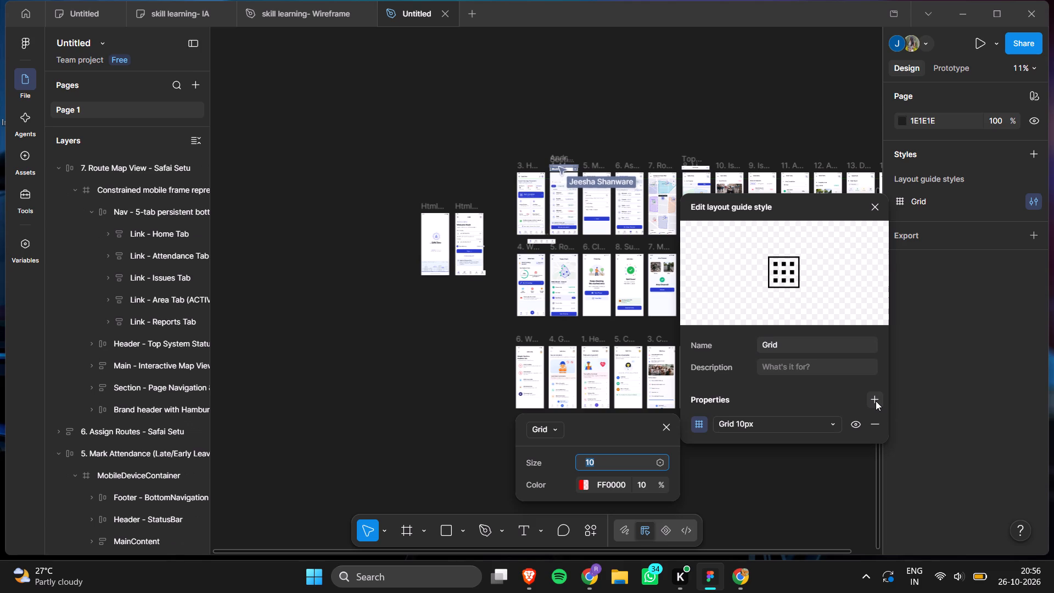
pyautogui.click(539, 432)
pyautogui.click(550, 467)
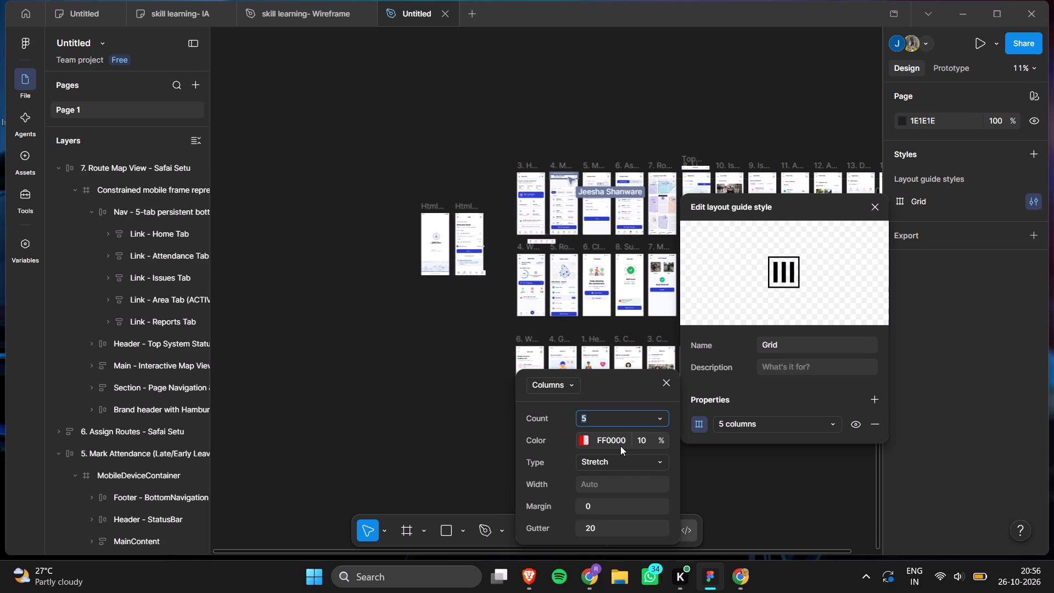
pyautogui.click(661, 414)
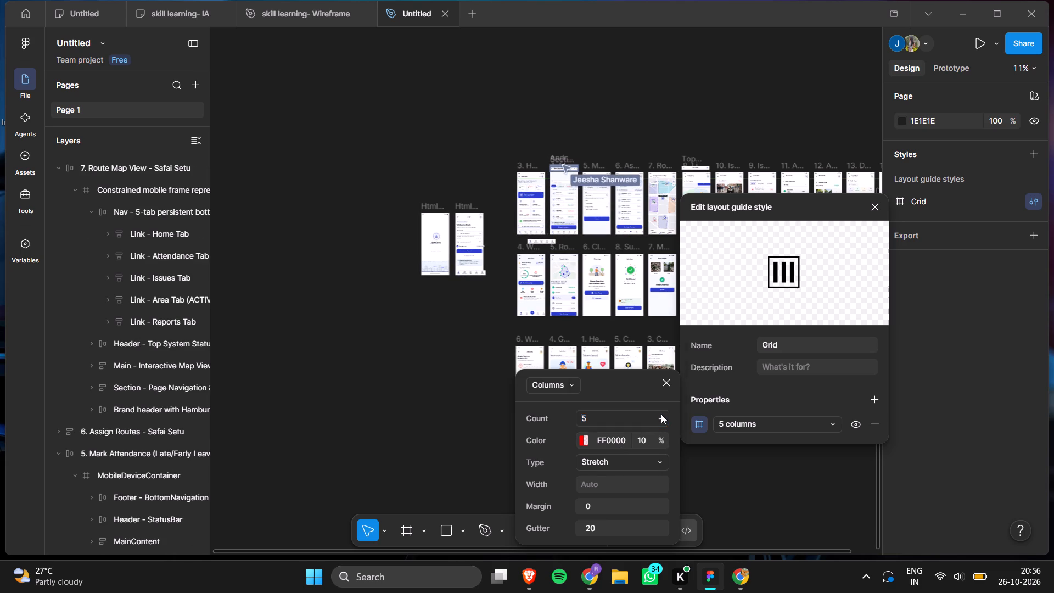
pyautogui.click(647, 379)
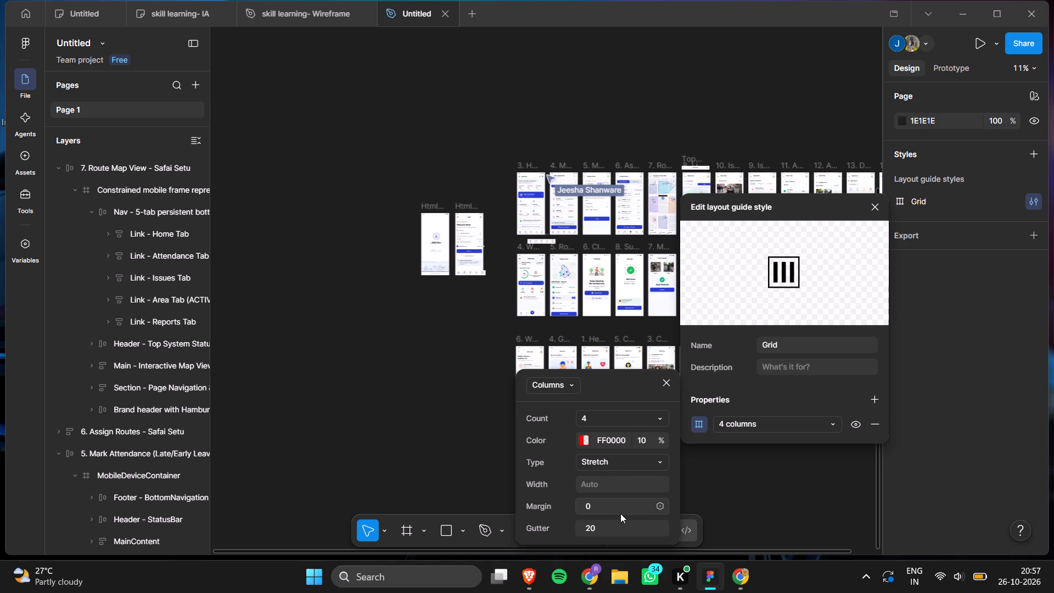
# Set the Grid style's column margin to 16 px and its gutter to 16, and close the column settings.
pyautogui.click(606, 505)
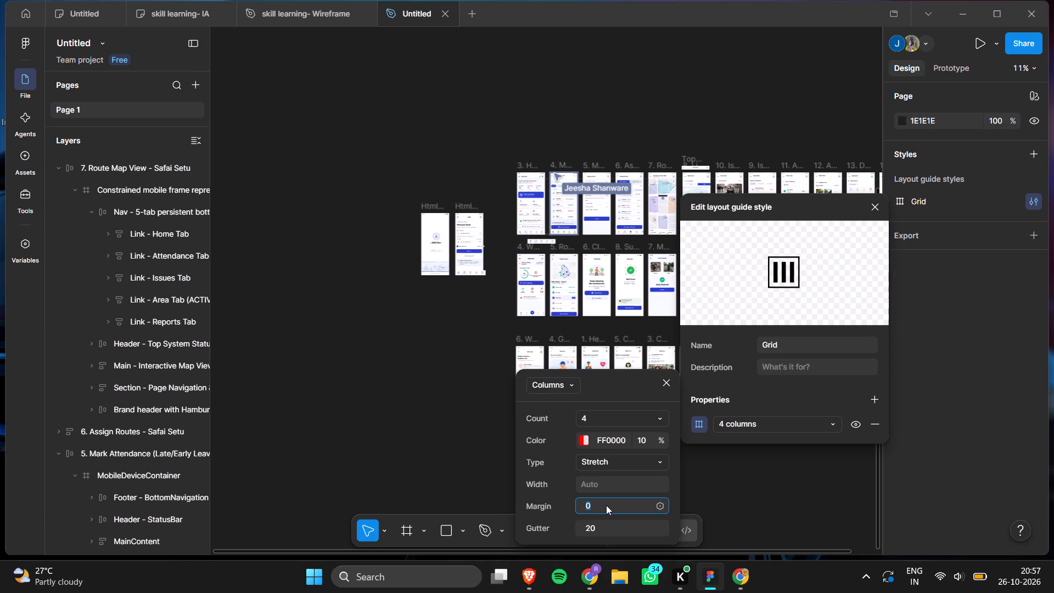
pyautogui.press('1')
pyautogui.write('6 p')
pyautogui.press('x')
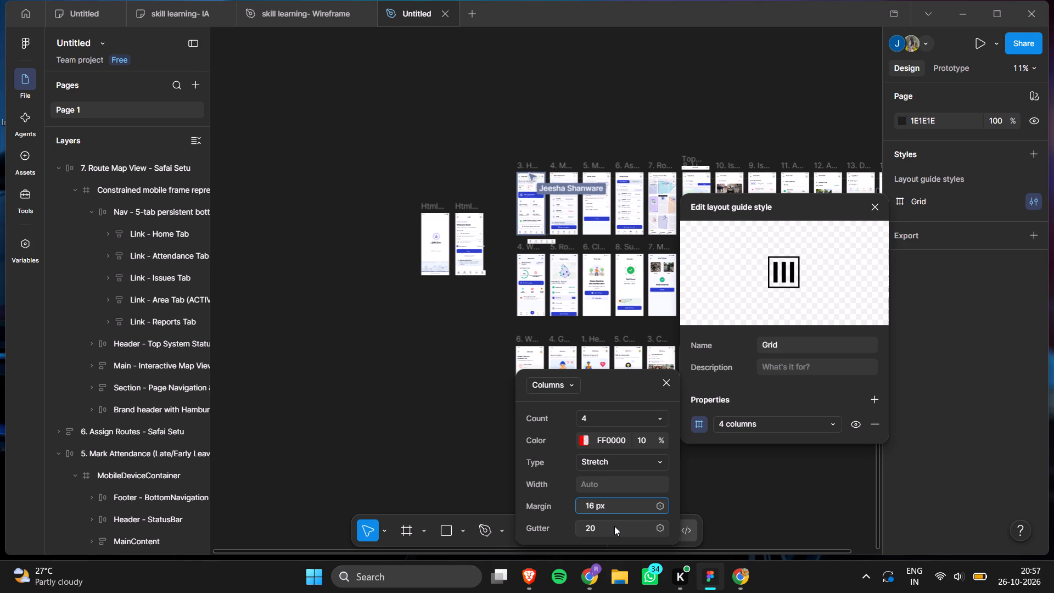
pyautogui.click(614, 526)
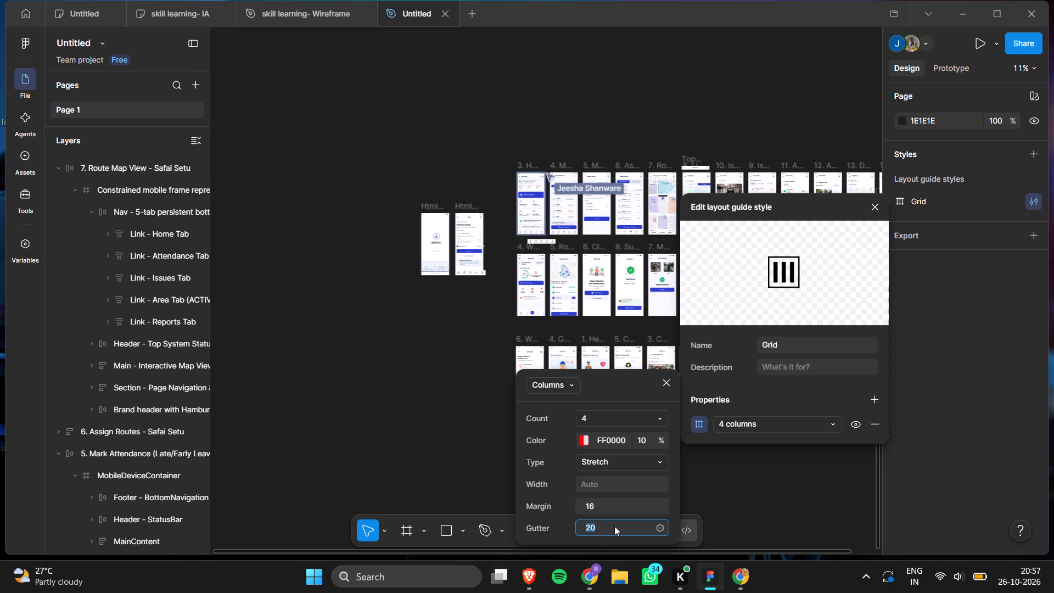
pyautogui.press('1')
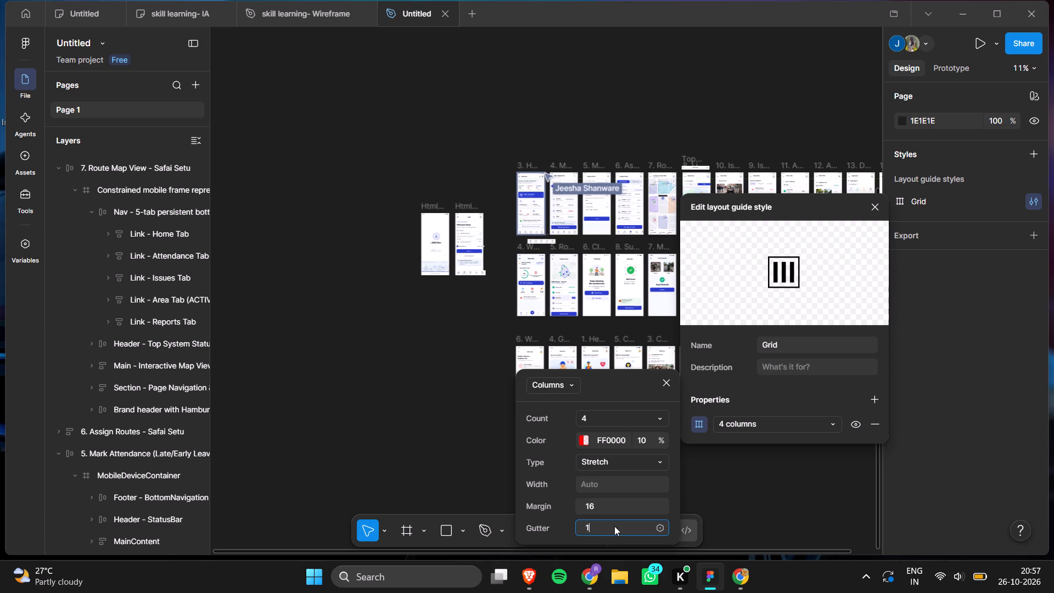
pyautogui.press('6')
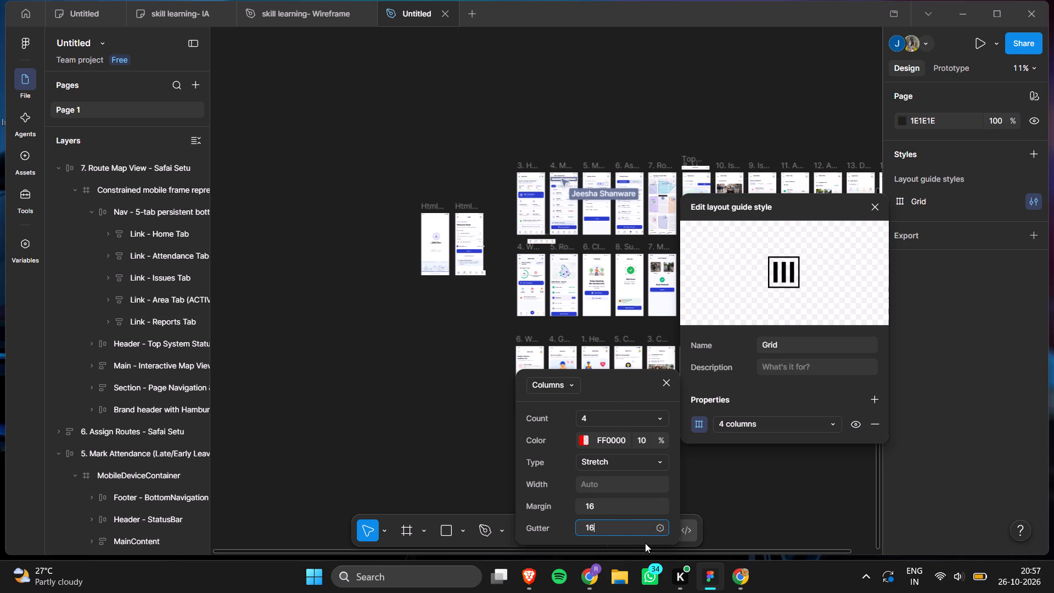
pyautogui.click(661, 540)
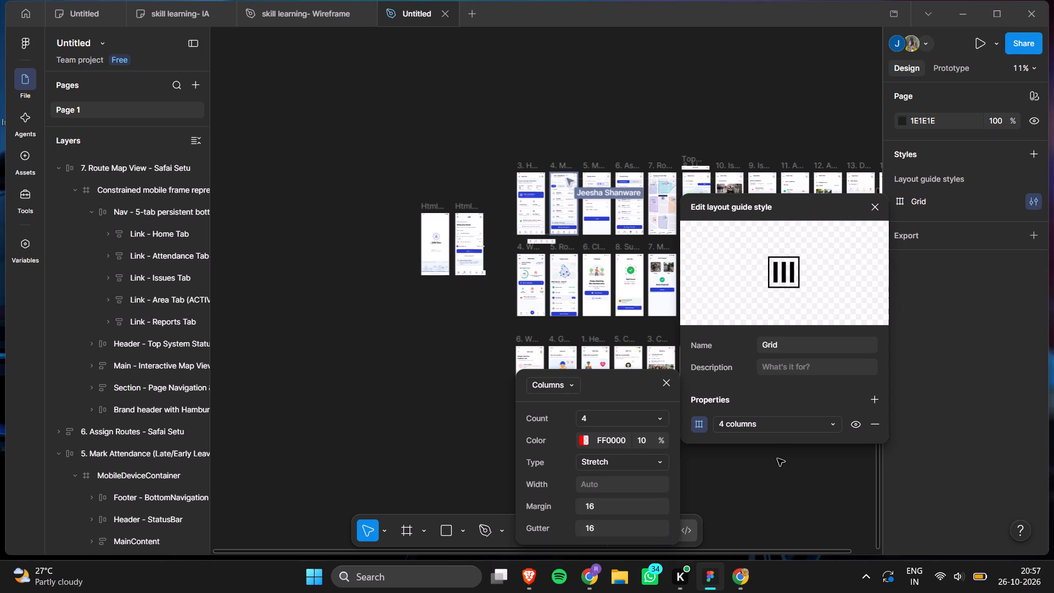
pyautogui.click(785, 441)
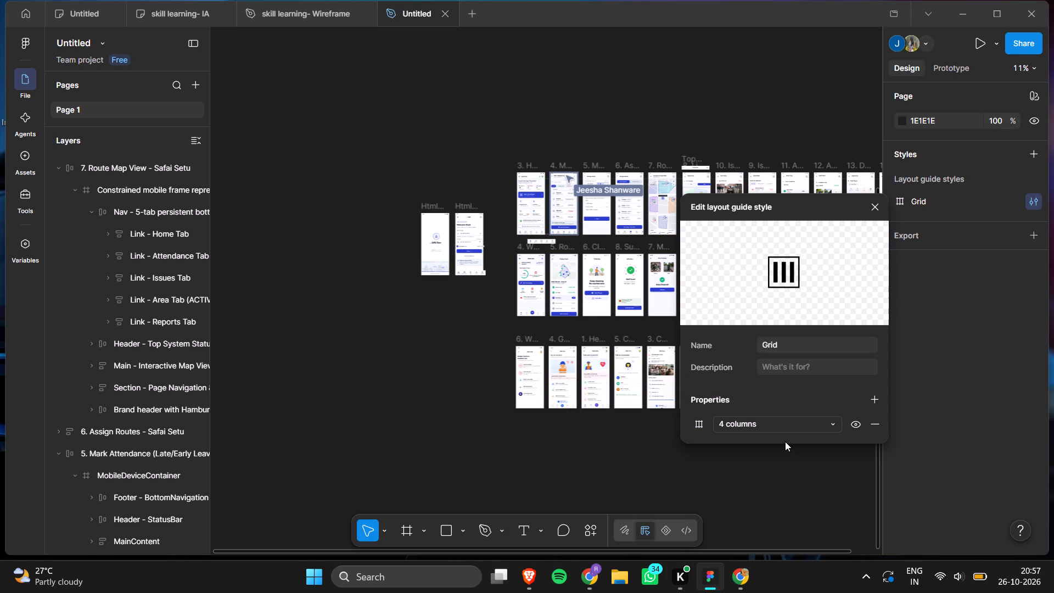
pyautogui.click(785, 441)
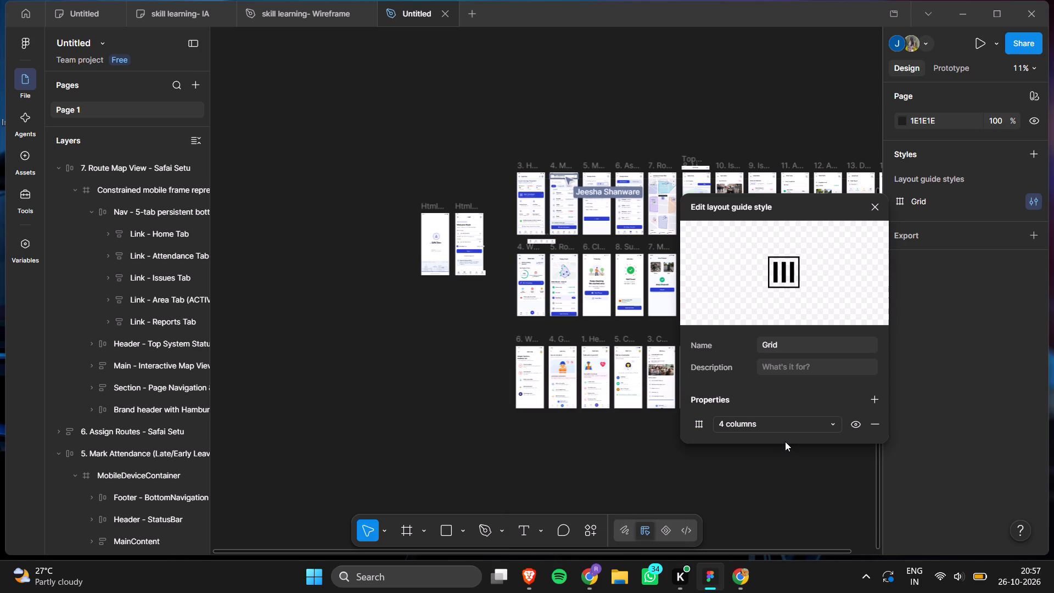
# Select all screens on the page and add a columns layout guide with a count of 4.
pyautogui.scroll(3, 603, 245)
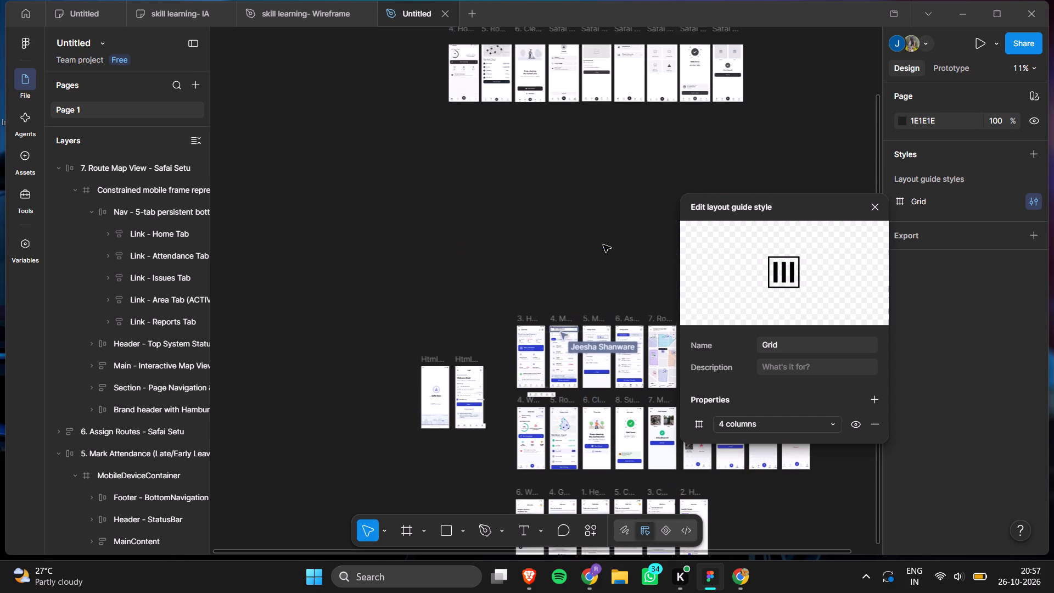
pyautogui.scroll(3, 603, 245)
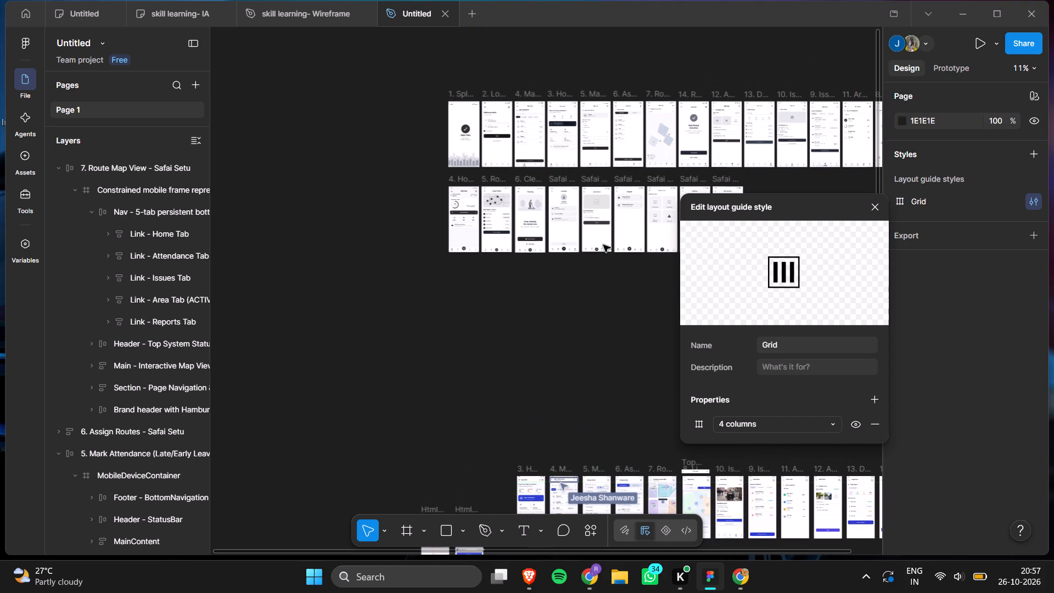
pyautogui.hotkey('ctrl', 'a')
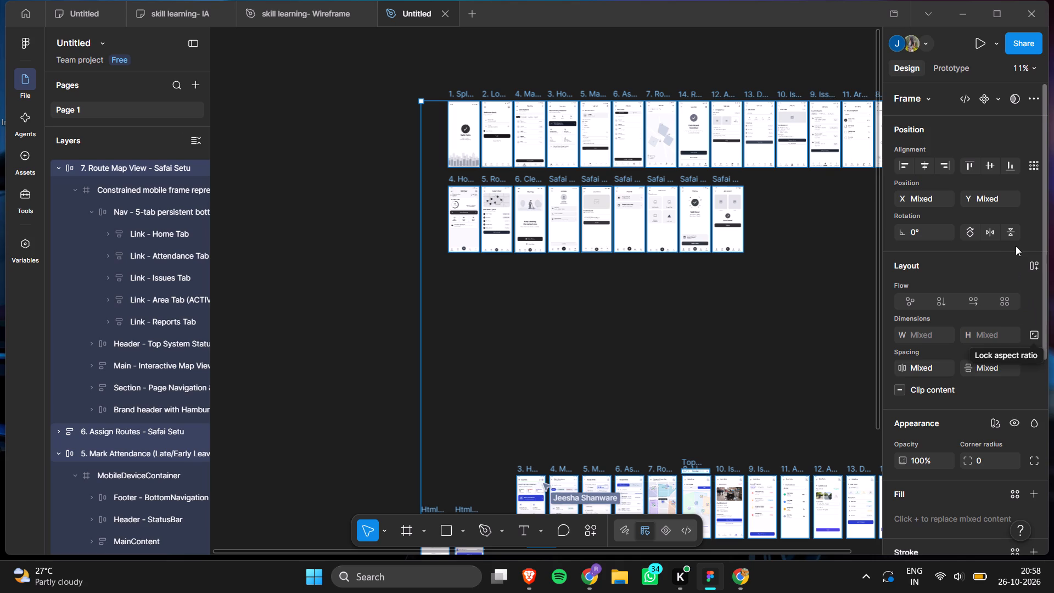
pyautogui.scroll(-1, 998, 371)
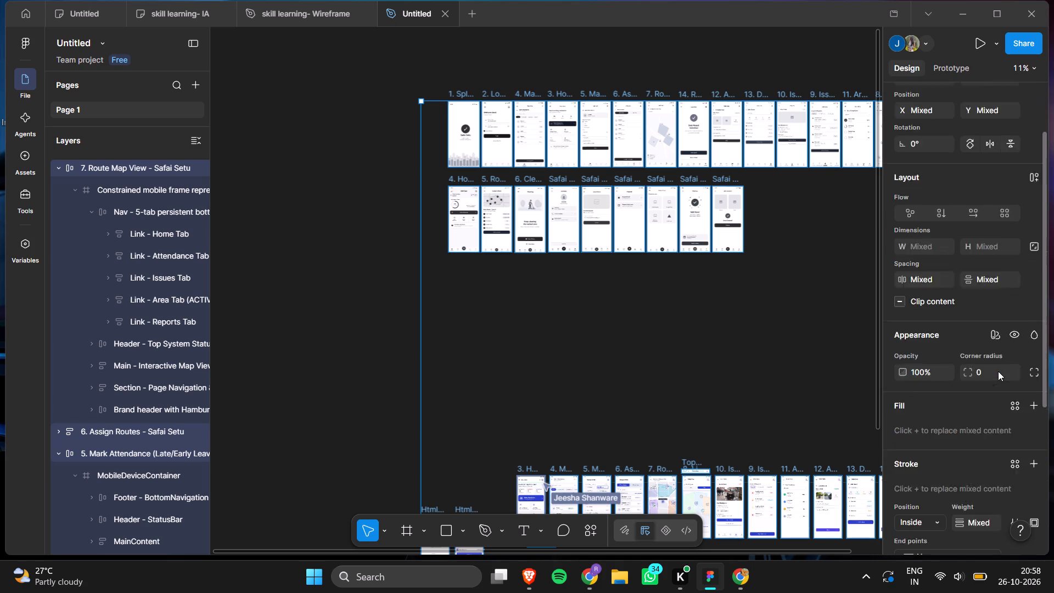
pyautogui.scroll(-6, 998, 371)
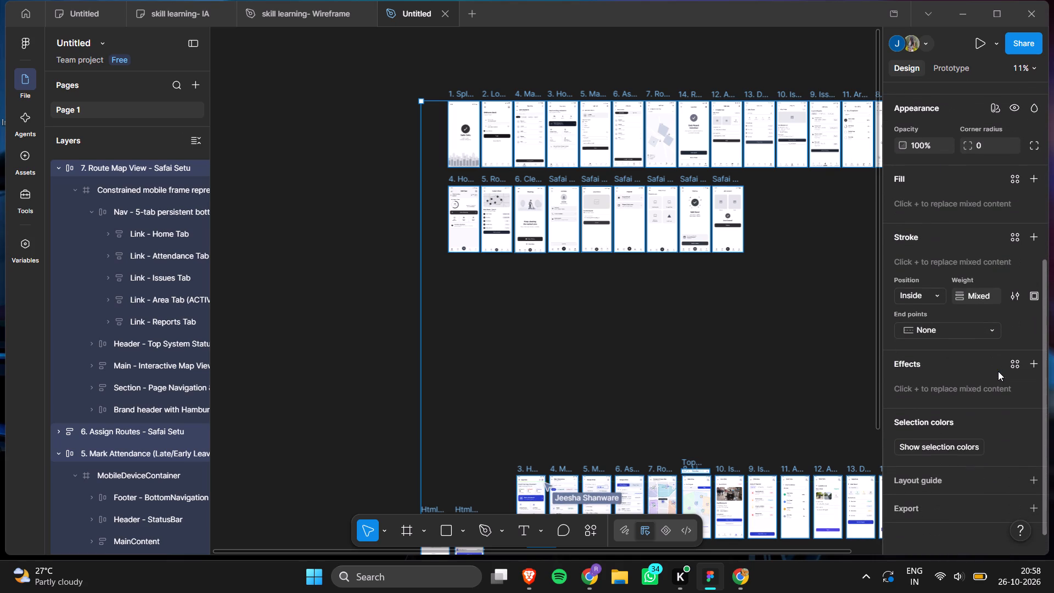
pyautogui.scroll(-2, 998, 371)
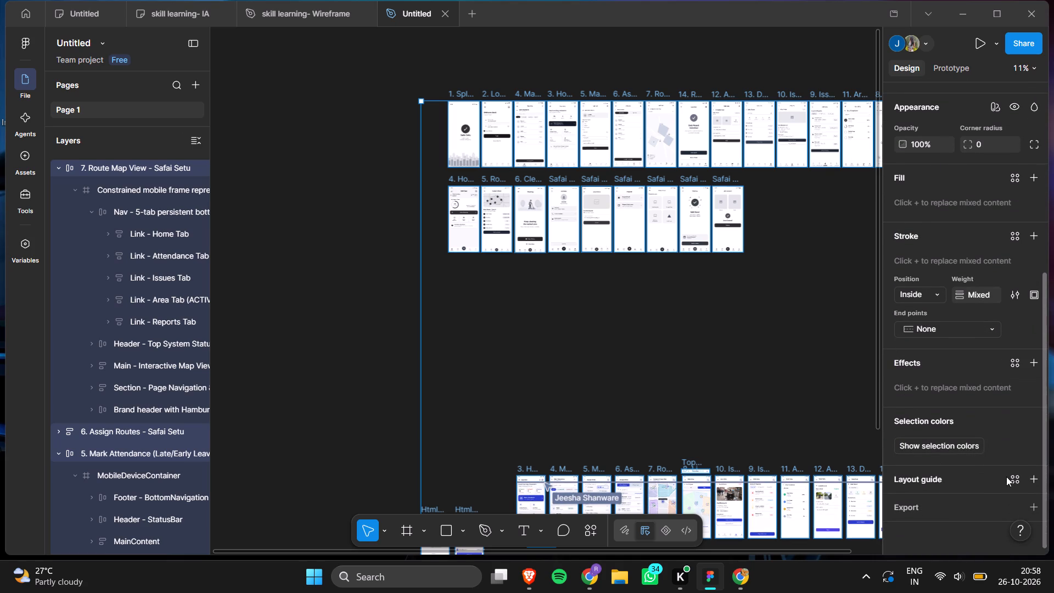
pyautogui.click(1038, 475)
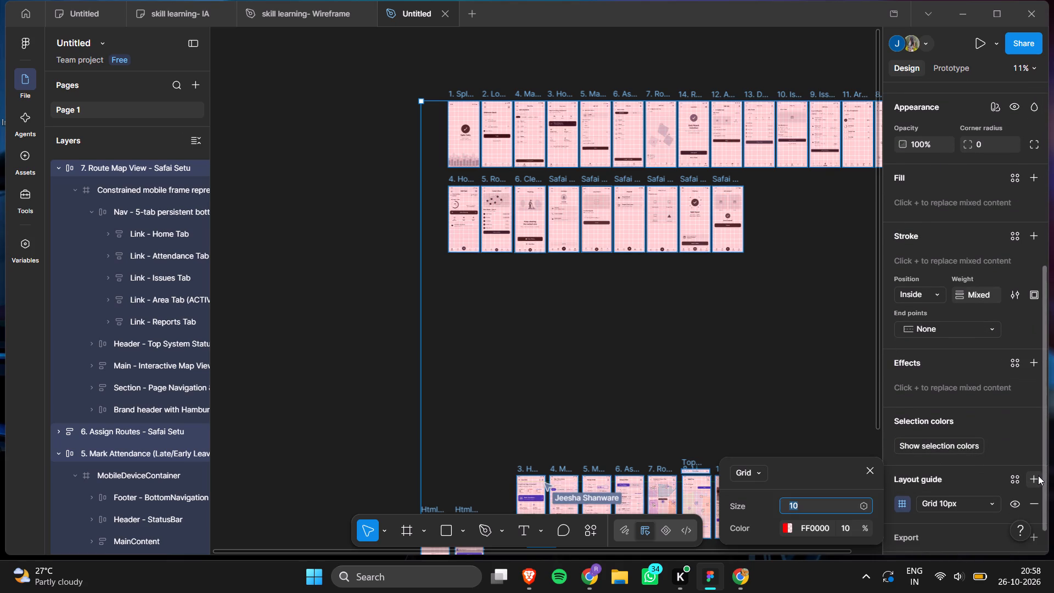
pyautogui.click(750, 474)
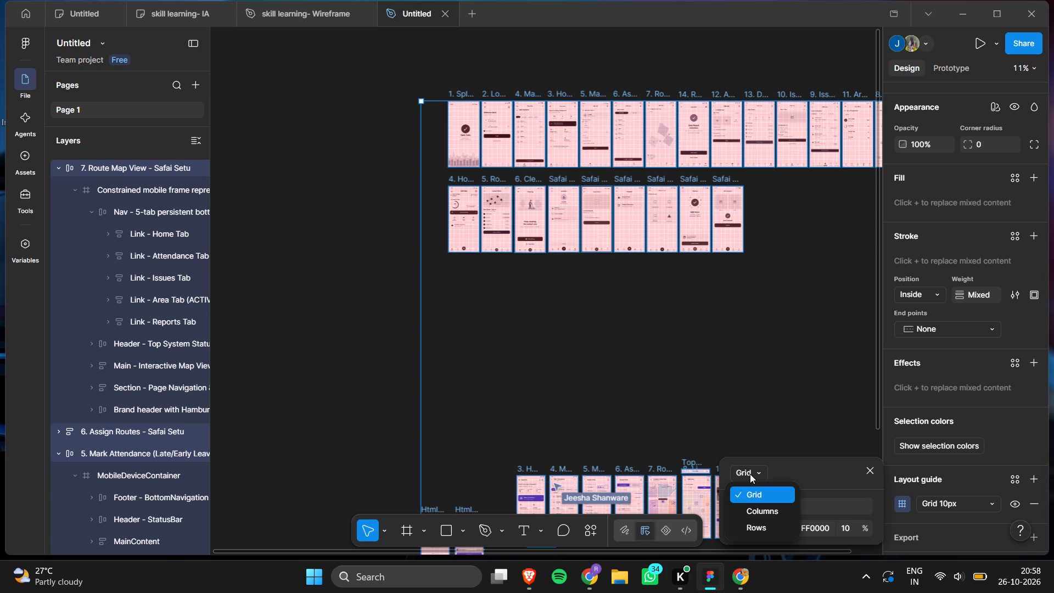
pyautogui.click(767, 505)
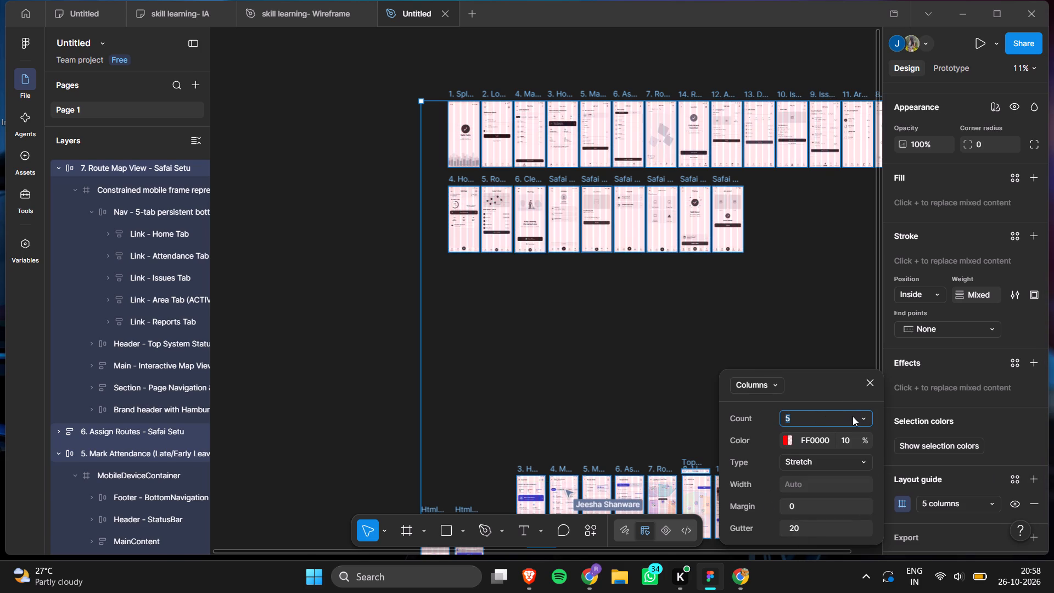
pyautogui.click(853, 416)
pyautogui.click(865, 420)
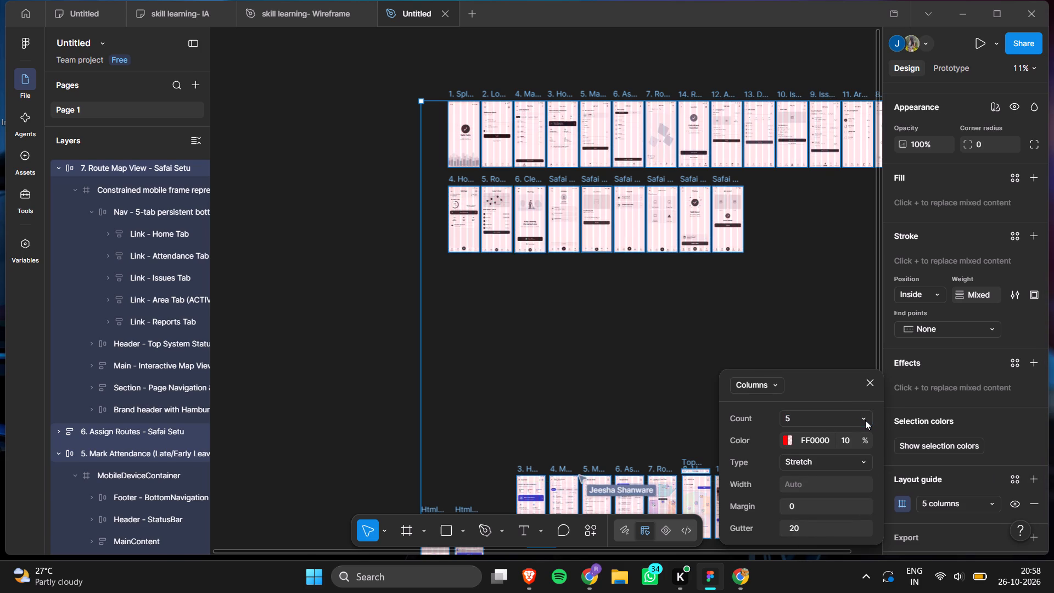
pyautogui.click(831, 377)
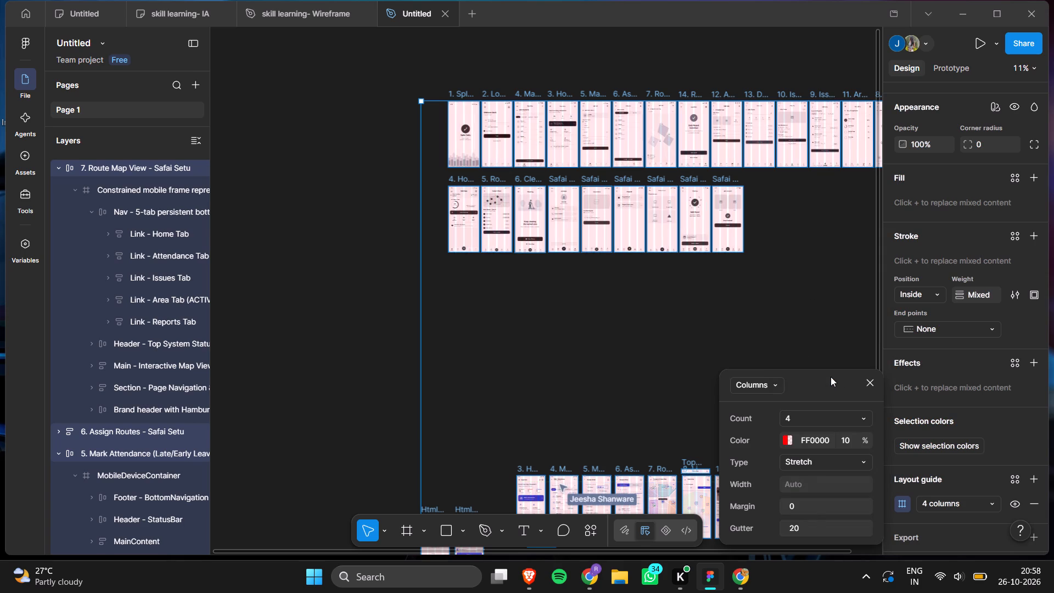
# Set the margin and the gutter of the selected screens' 4-column layout guide to 16 px each.
pyautogui.click(810, 509)
pyautogui.press('1')
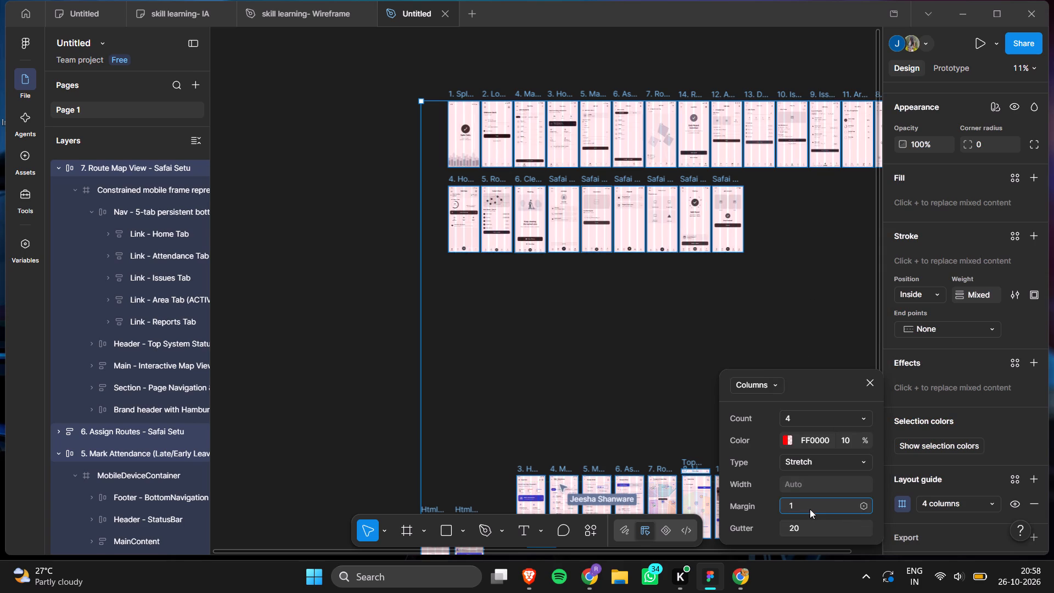
pyautogui.write('6 p')
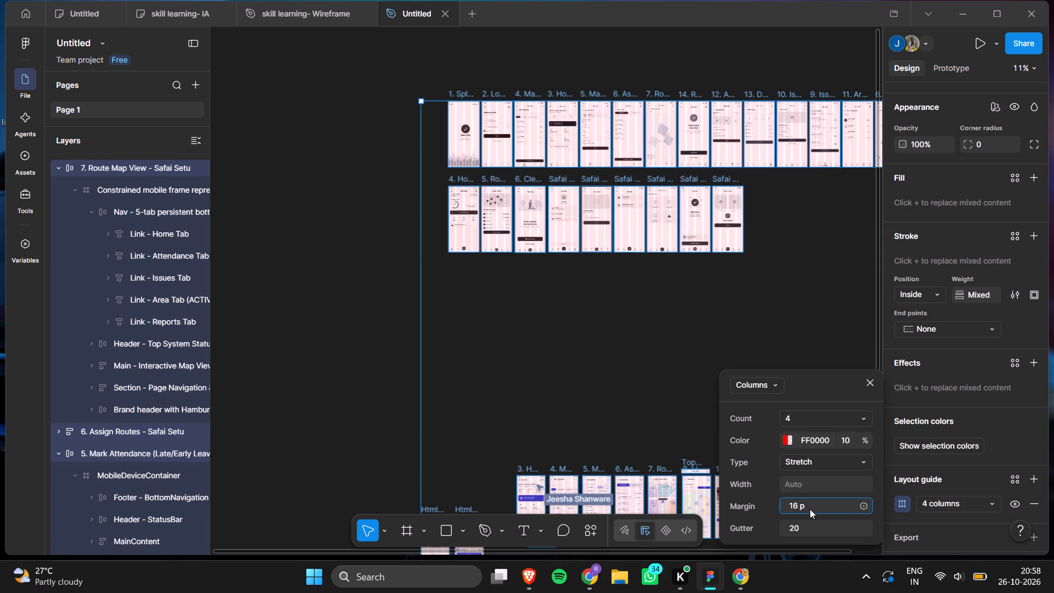
pyautogui.press('x')
pyautogui.click(815, 524)
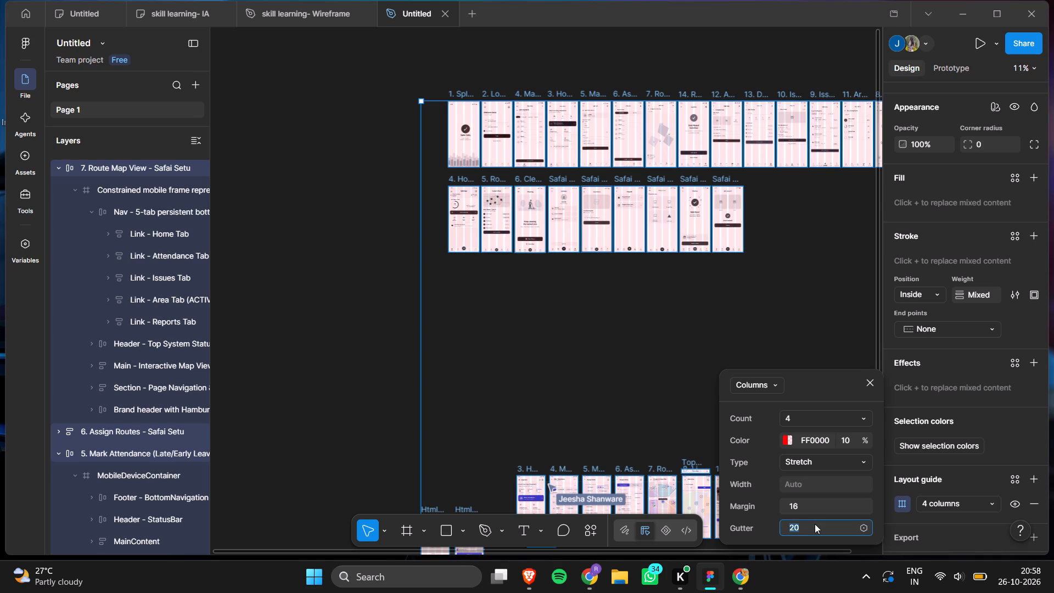
pyautogui.press('1')
pyautogui.write('6 p')
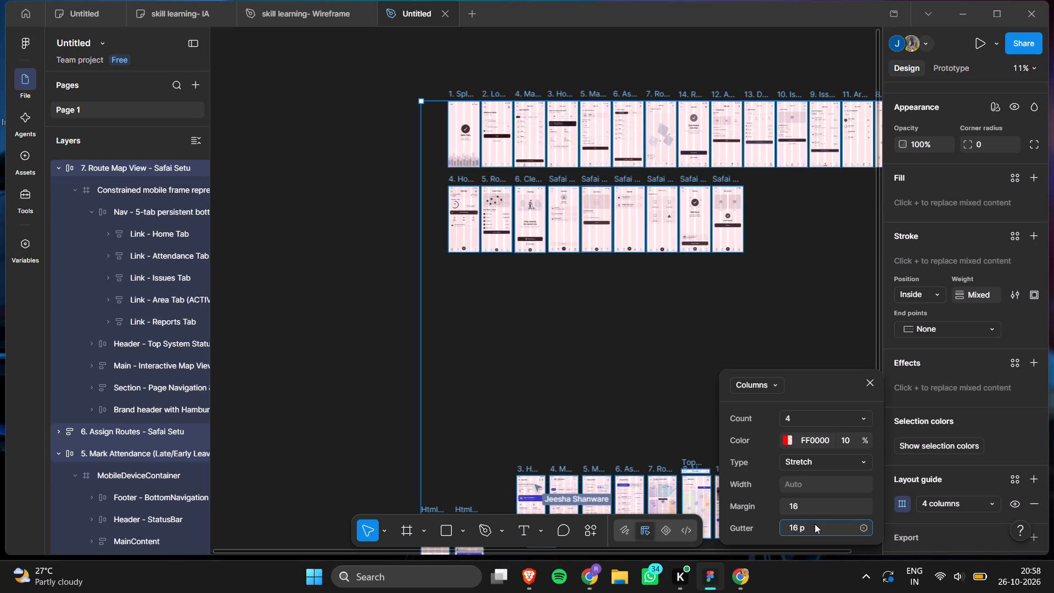
pyautogui.press('x')
pyautogui.click(815, 524)
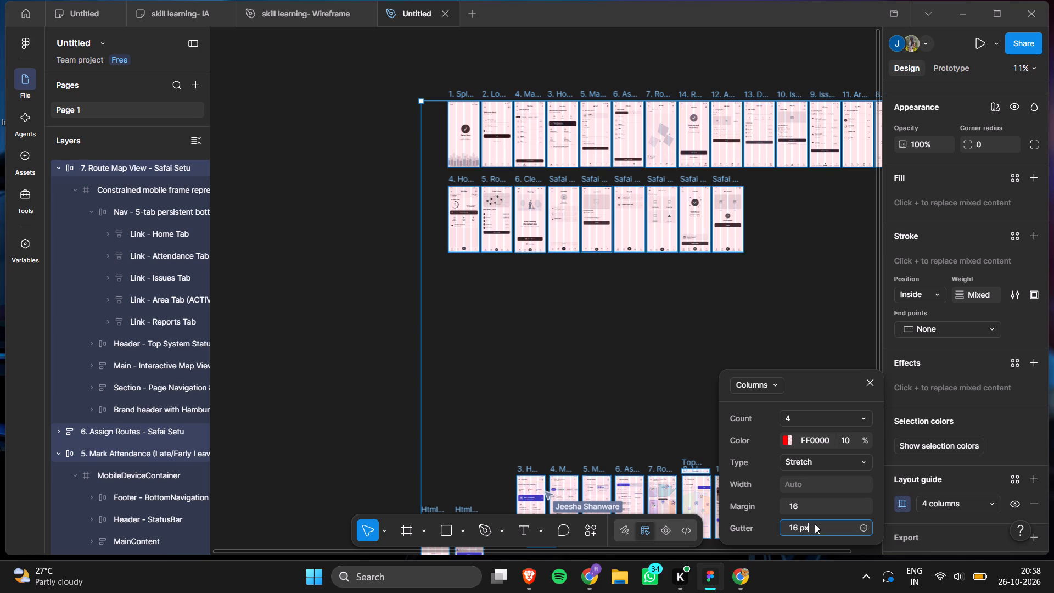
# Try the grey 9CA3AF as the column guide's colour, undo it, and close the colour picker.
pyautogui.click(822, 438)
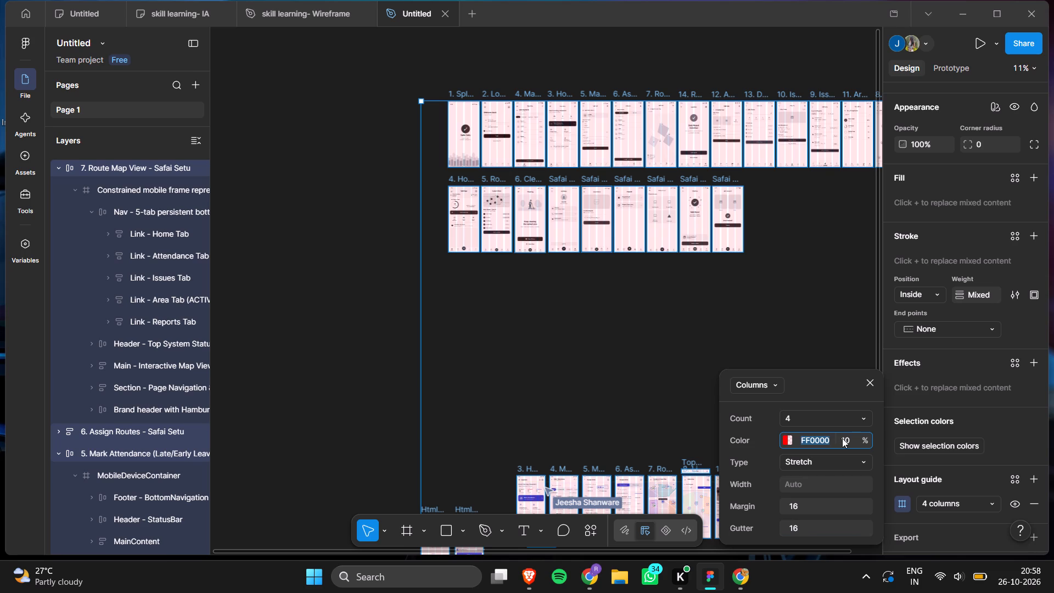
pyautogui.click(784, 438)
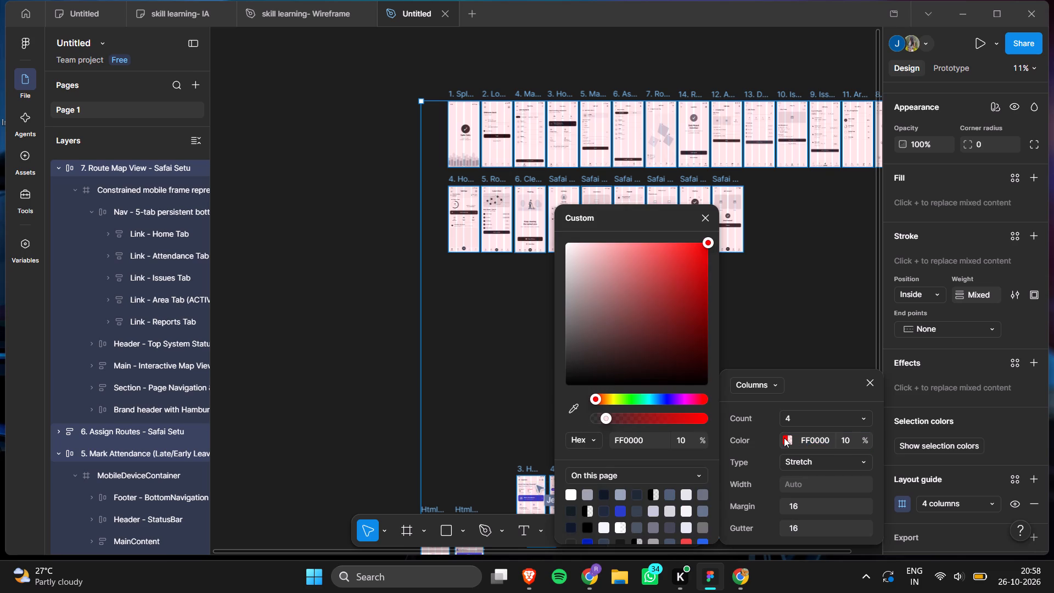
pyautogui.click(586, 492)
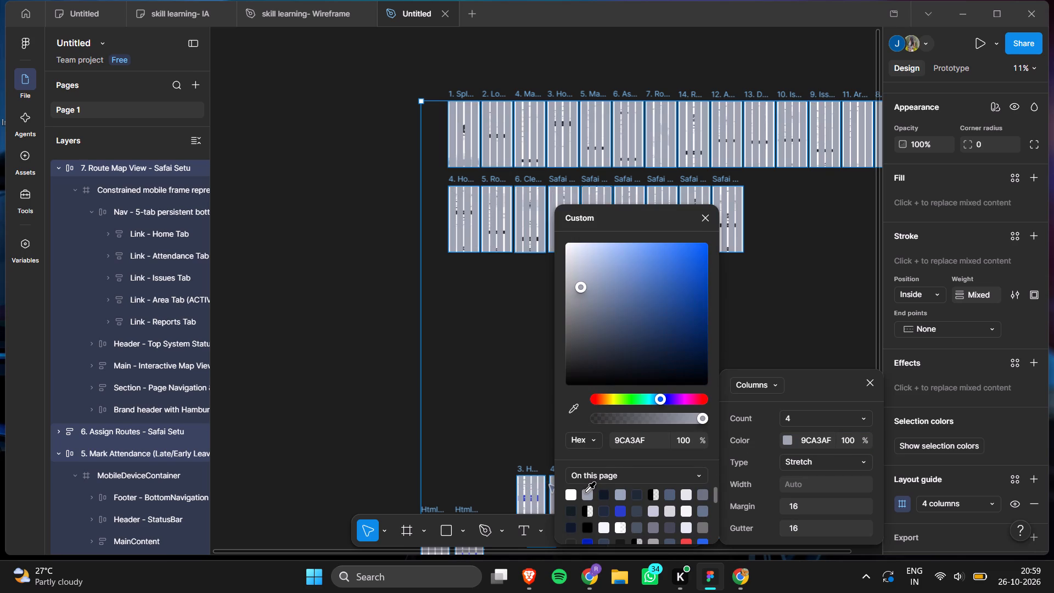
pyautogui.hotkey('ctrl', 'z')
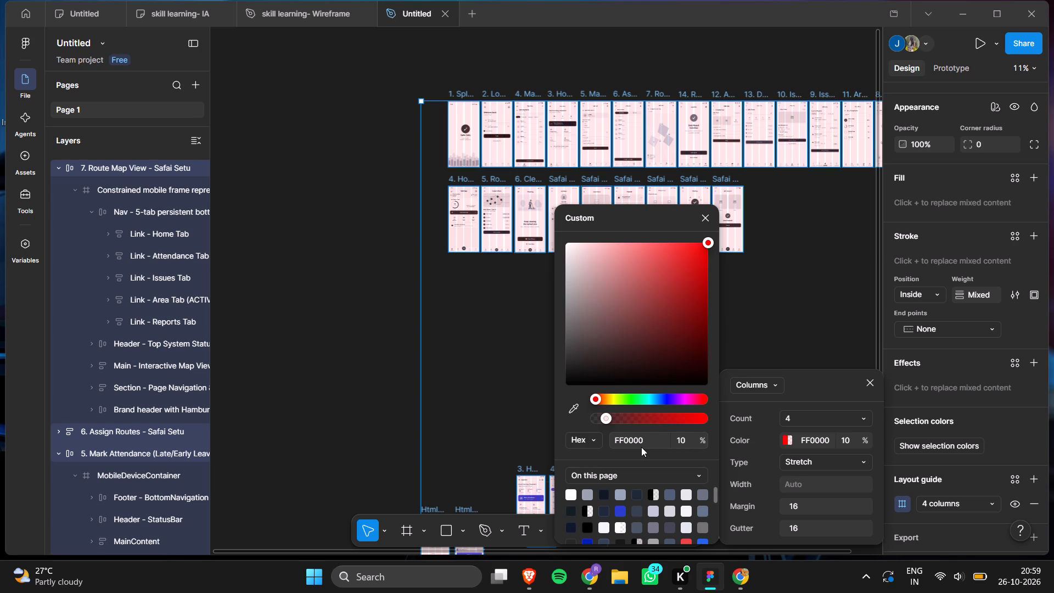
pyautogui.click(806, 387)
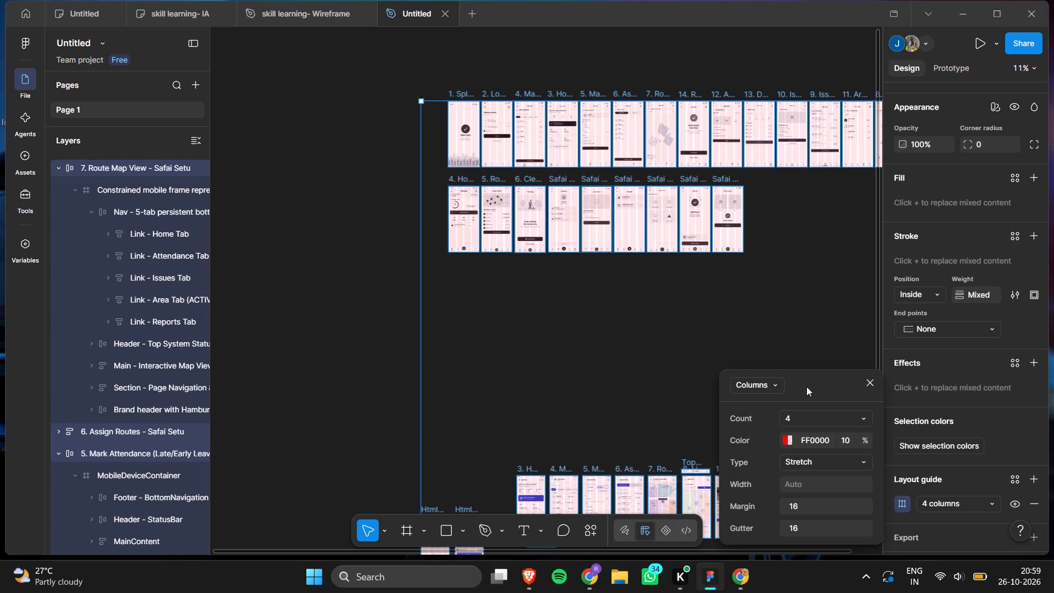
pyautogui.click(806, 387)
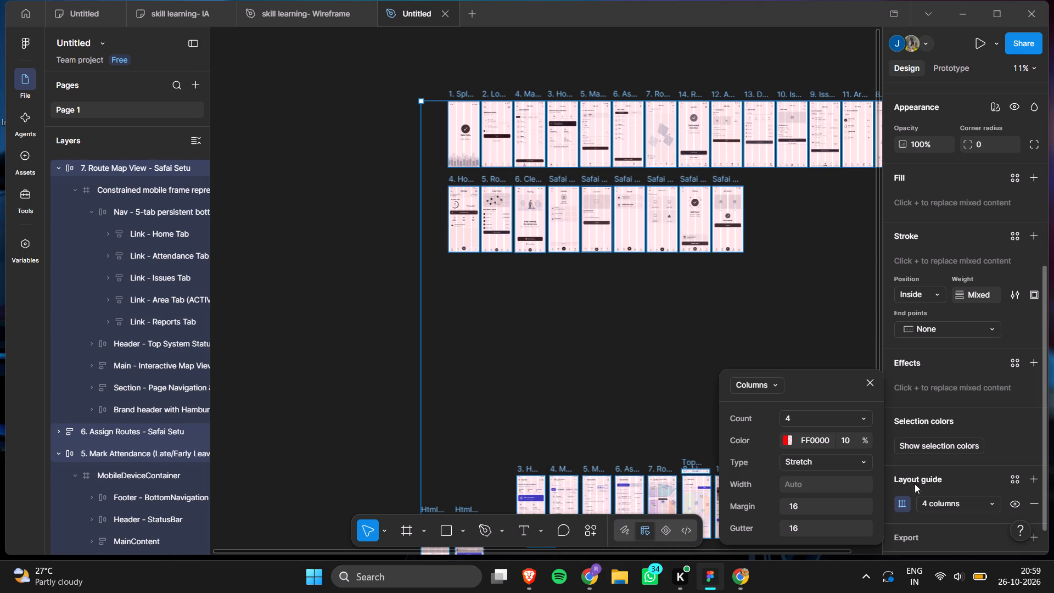
# Close the column settings and clear the selection of screens.
pyautogui.click(949, 482)
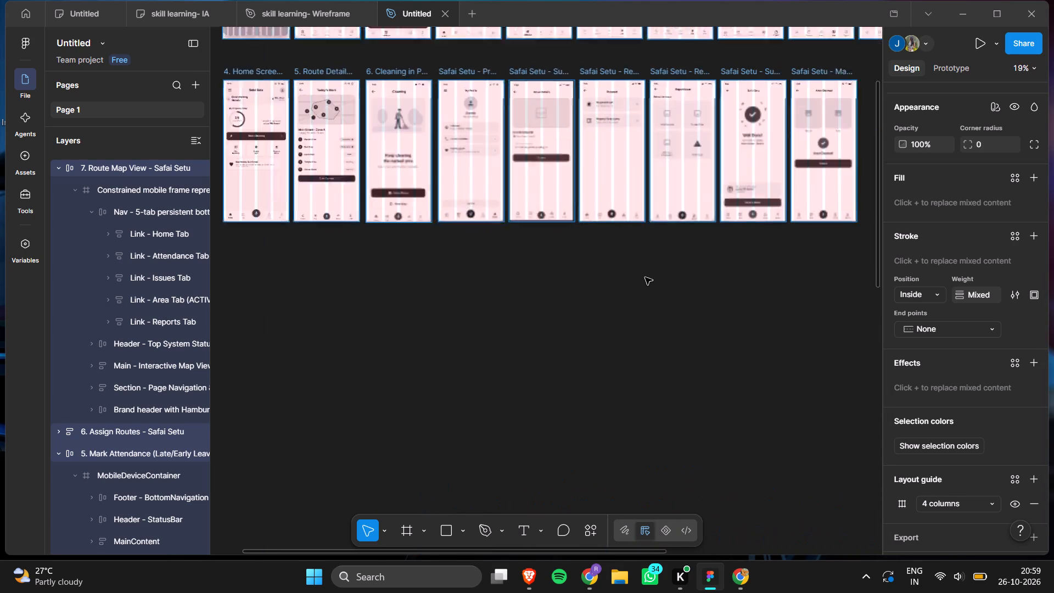
pyautogui.click(645, 277)
# Try toggling the guides over the Mark Attendance and Assign Routes screens, and hide the pixel grid.
pyautogui.scroll(-9, 645, 277)
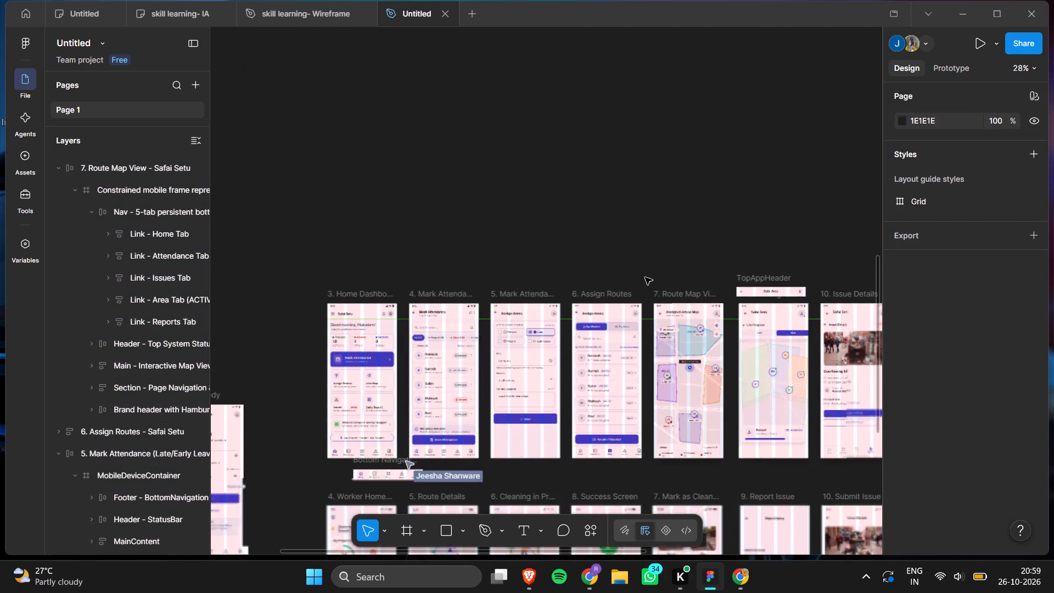
pyautogui.scroll(-1, 645, 277)
pyautogui.hscroll(2, 645, 277)
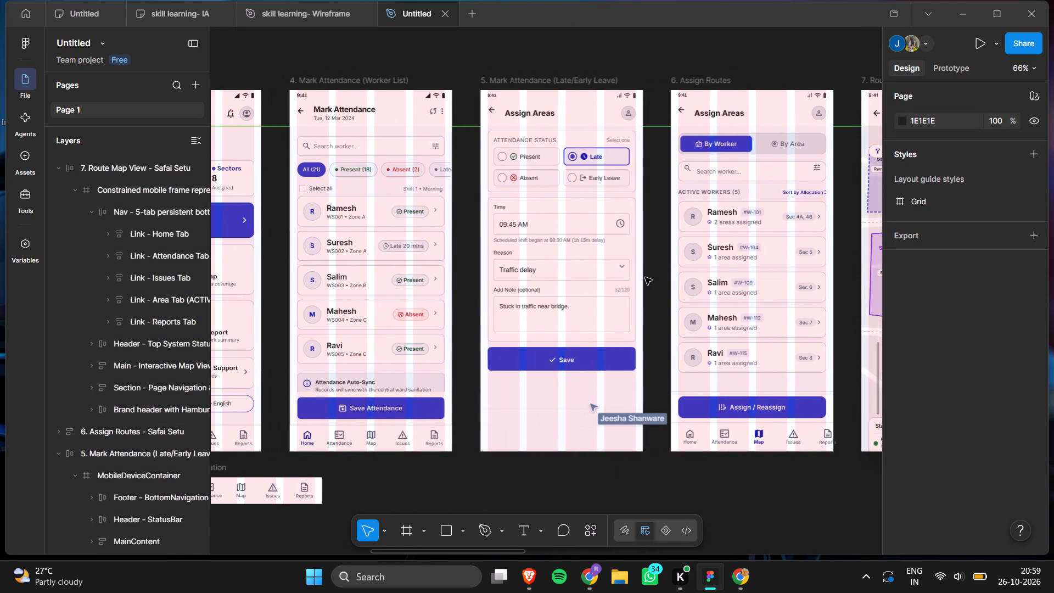
pyautogui.hscroll(1, 645, 277)
pyautogui.hotkey('ctrl', ';')
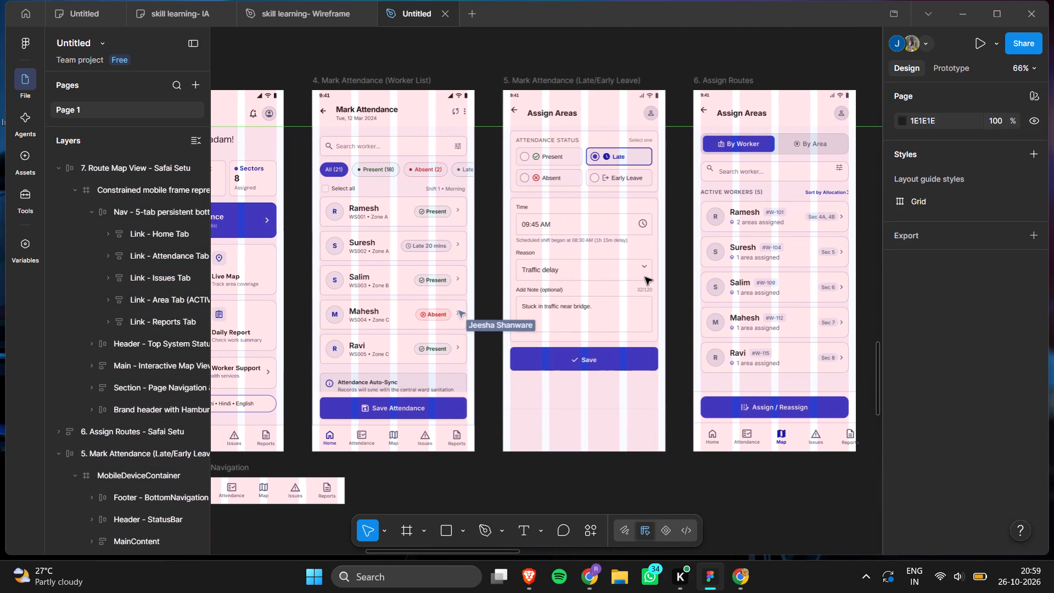
pyautogui.hotkey('ctrl', "'")
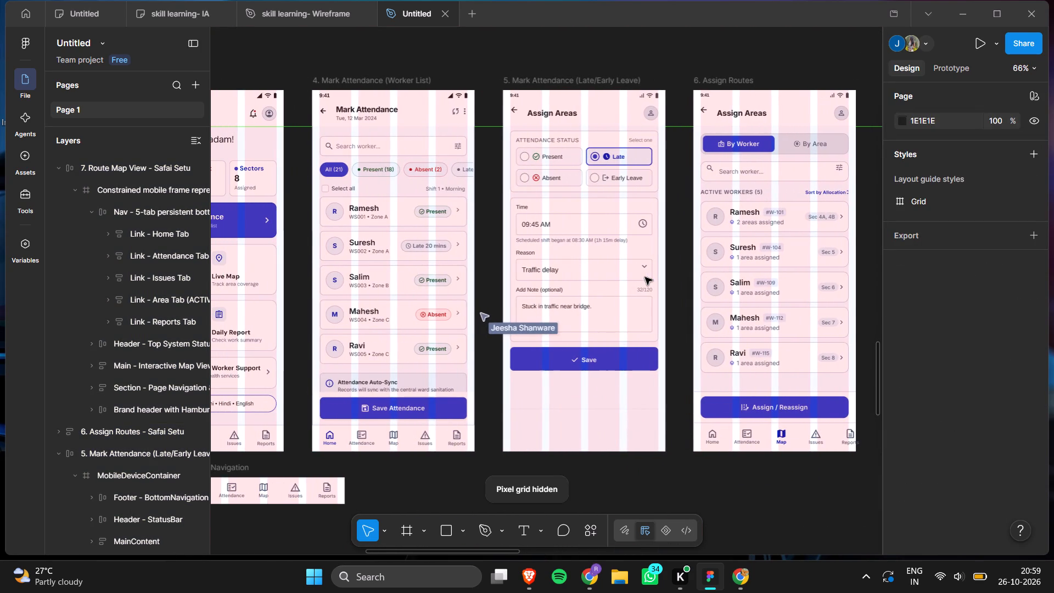
pyautogui.hotkey('ctrl', ';')
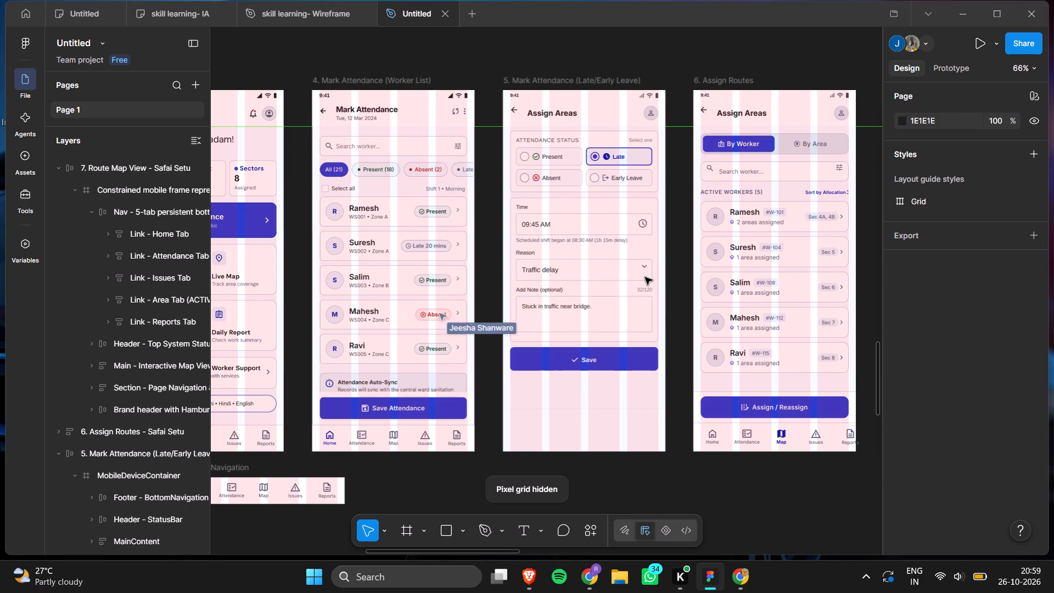
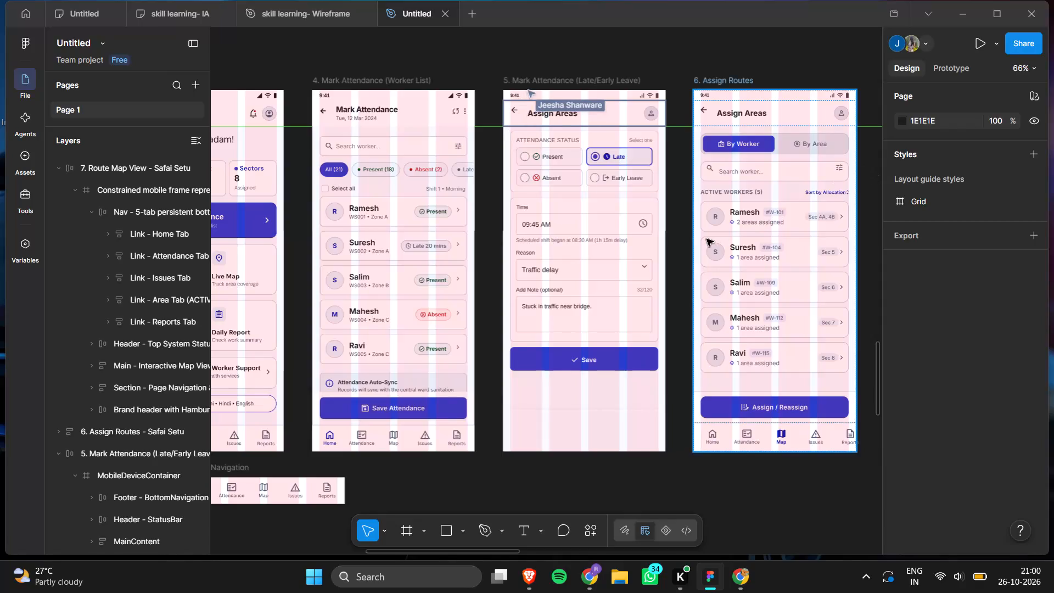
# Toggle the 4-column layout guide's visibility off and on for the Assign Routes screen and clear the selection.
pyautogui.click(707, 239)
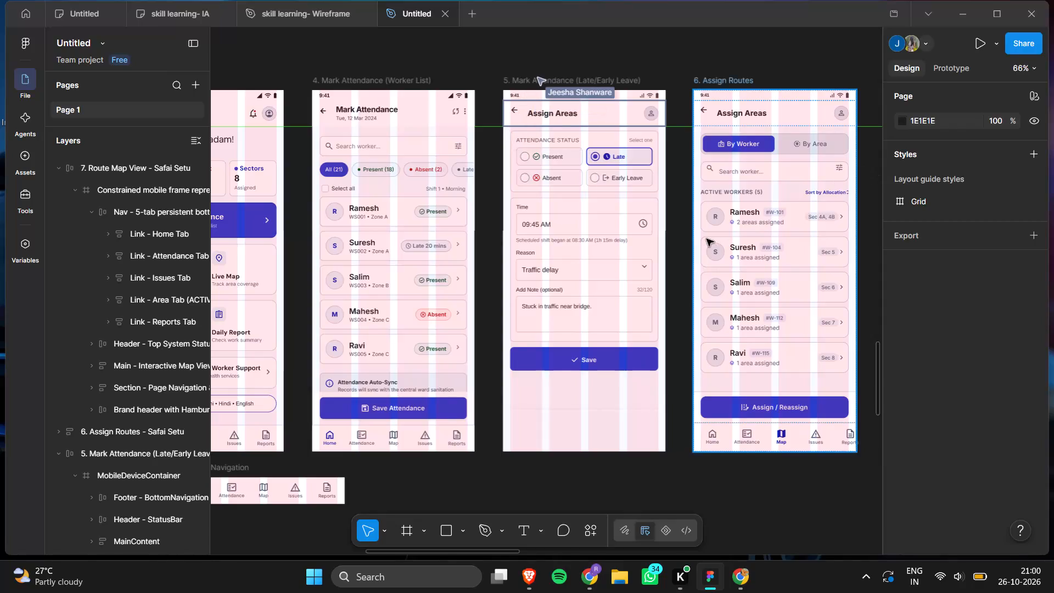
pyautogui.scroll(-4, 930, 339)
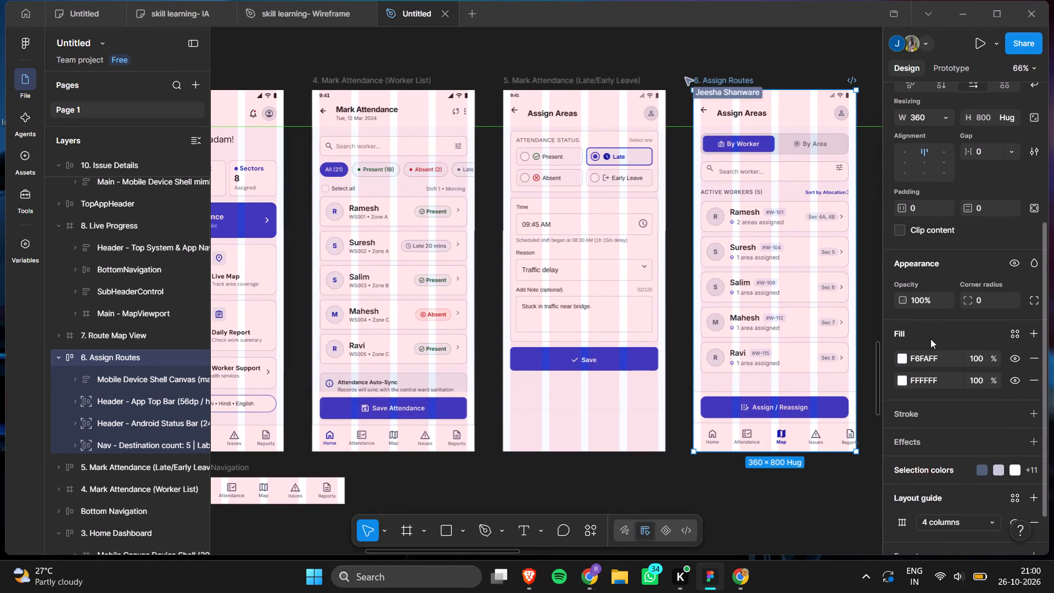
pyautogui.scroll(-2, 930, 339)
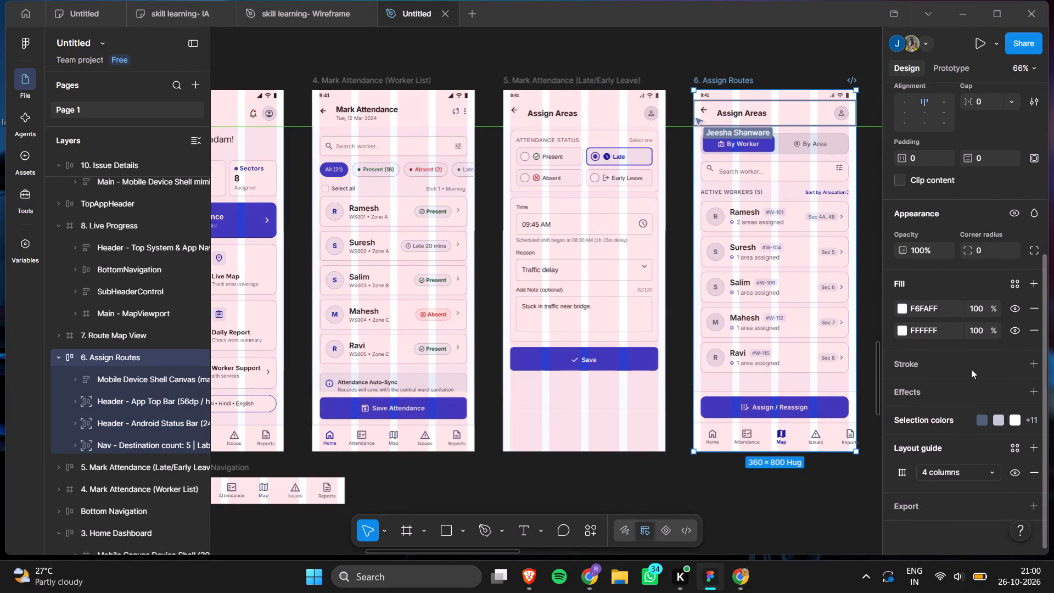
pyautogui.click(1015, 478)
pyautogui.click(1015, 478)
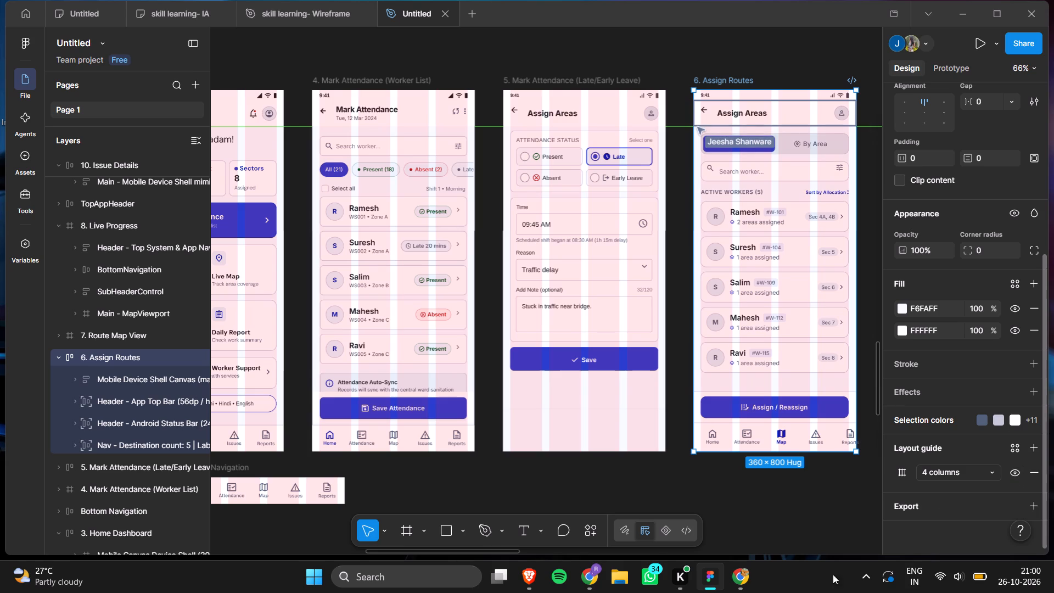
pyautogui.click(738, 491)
# Examine the column guides across all rows of screens, including Route Map View back to Home Dashboard up close.
pyautogui.scroll(-2, 738, 491)
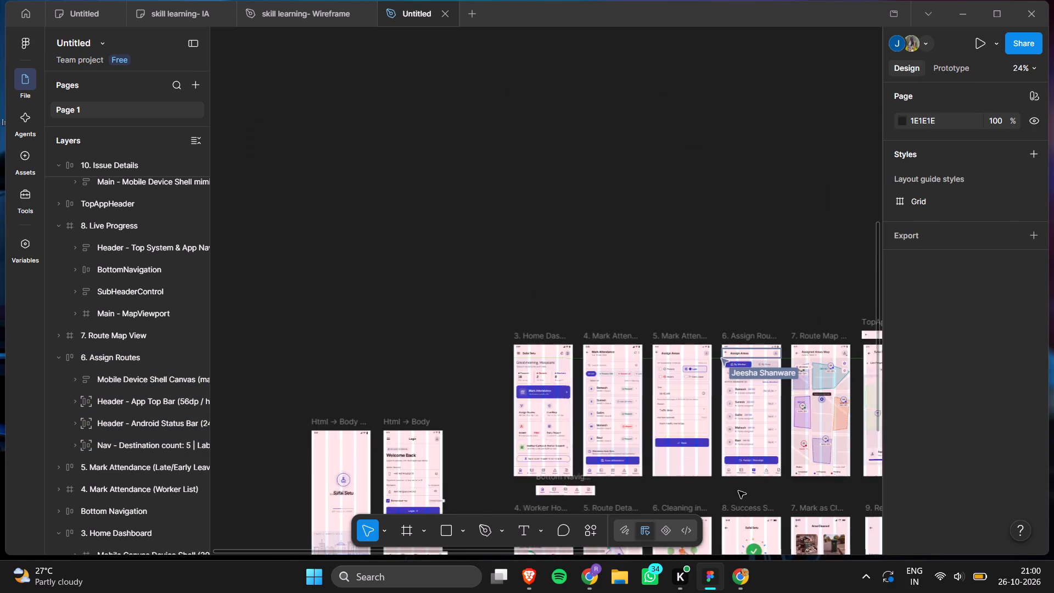
pyautogui.scroll(-7, 738, 491)
pyautogui.scroll(4, 738, 491)
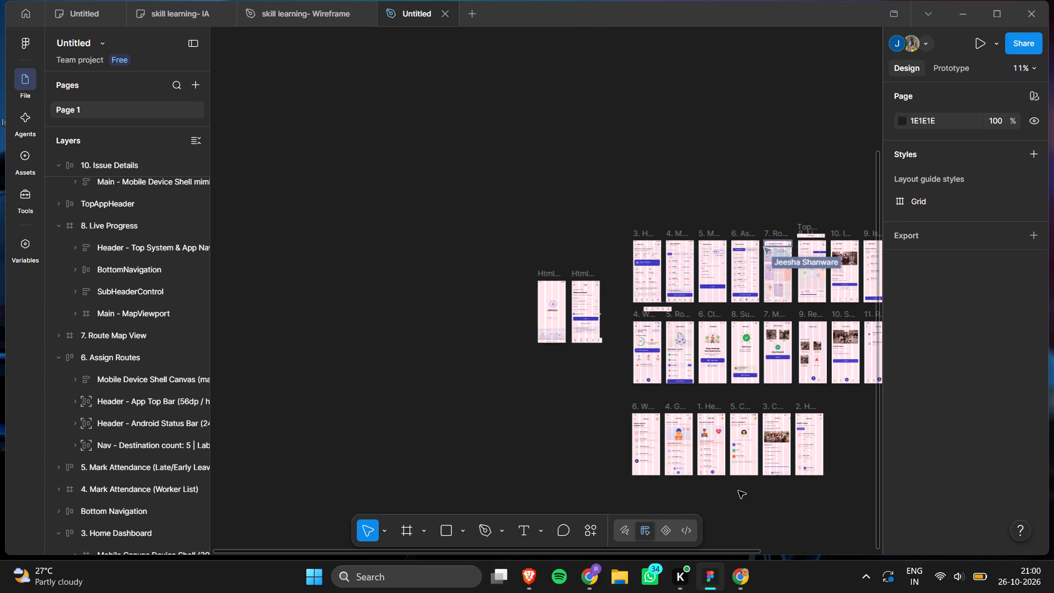
pyautogui.click(818, 522)
pyautogui.scroll(2, 788, 310)
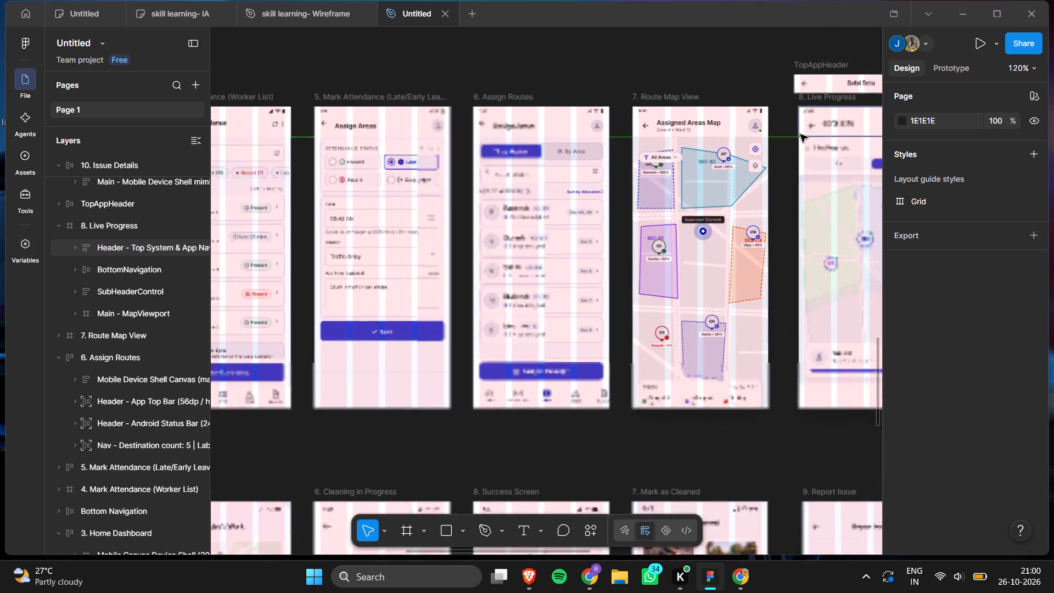
pyautogui.hscroll(-4, 800, 135)
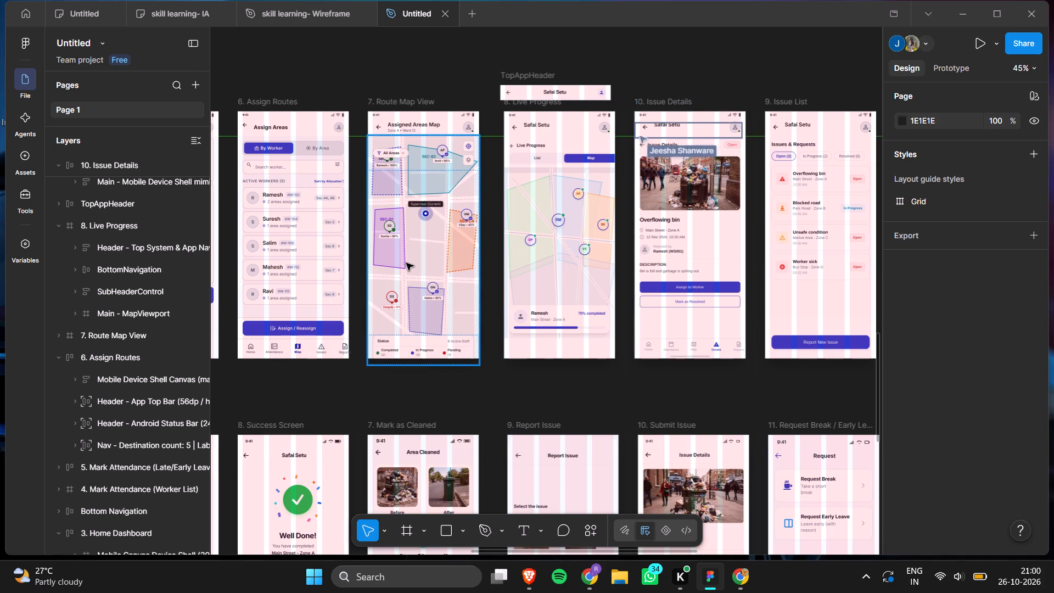
pyautogui.hscroll(2, 406, 263)
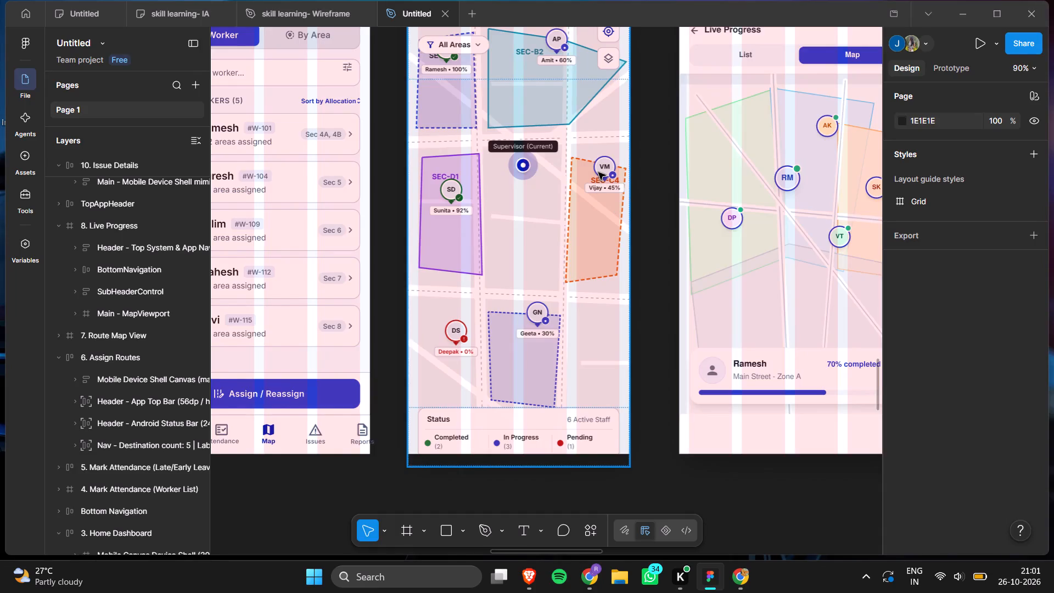
pyautogui.hscroll(8, 598, 172)
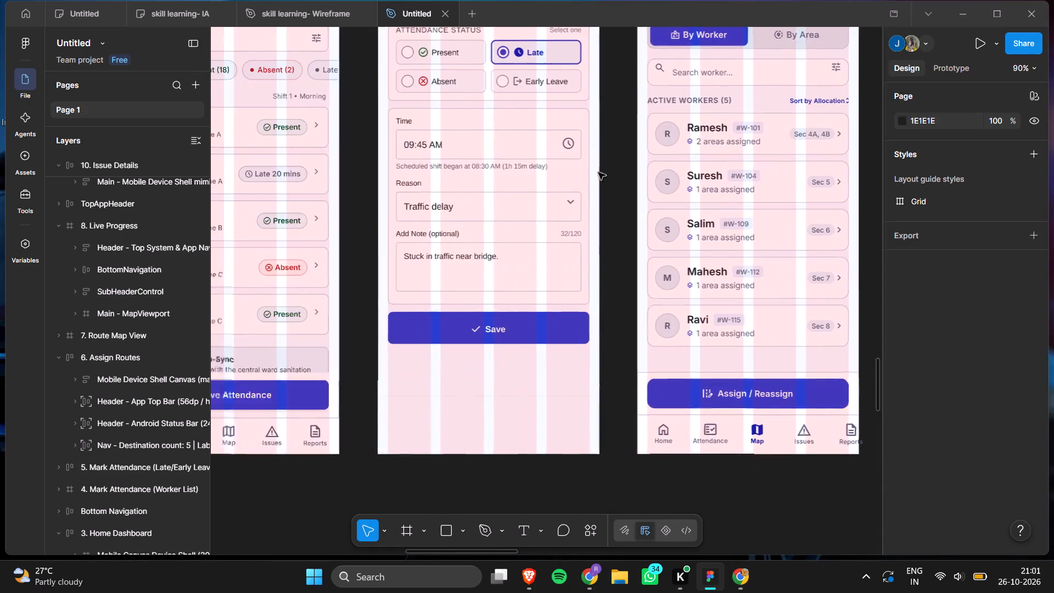
pyautogui.hscroll(3, 598, 172)
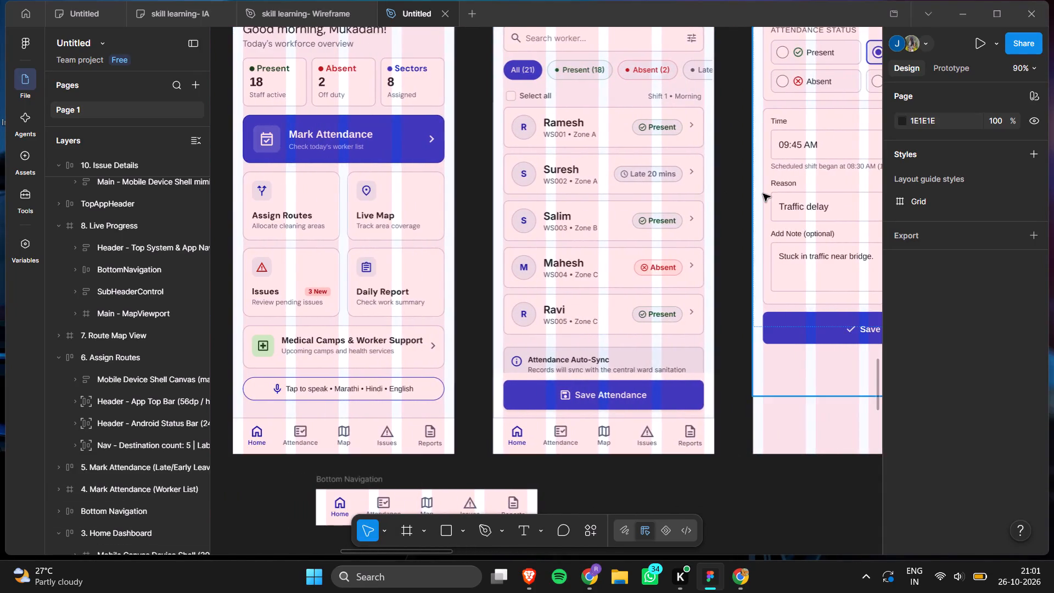
# Examine the column guides along the supervisor screens from Home Dashboard through to Report Submitted.
pyautogui.hscroll(-3, 763, 194)
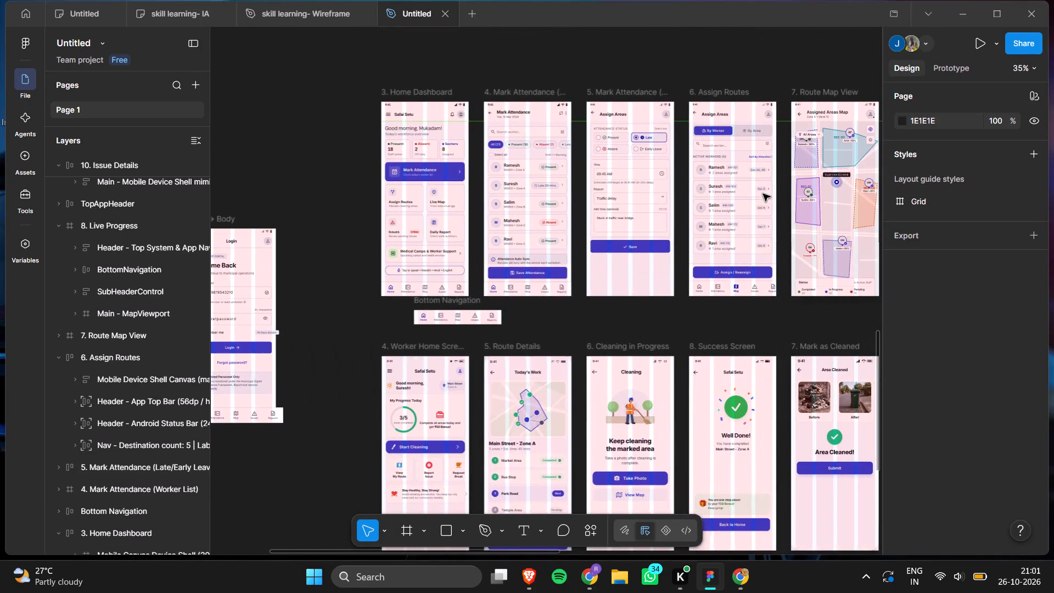
pyautogui.hscroll(-5, 763, 194)
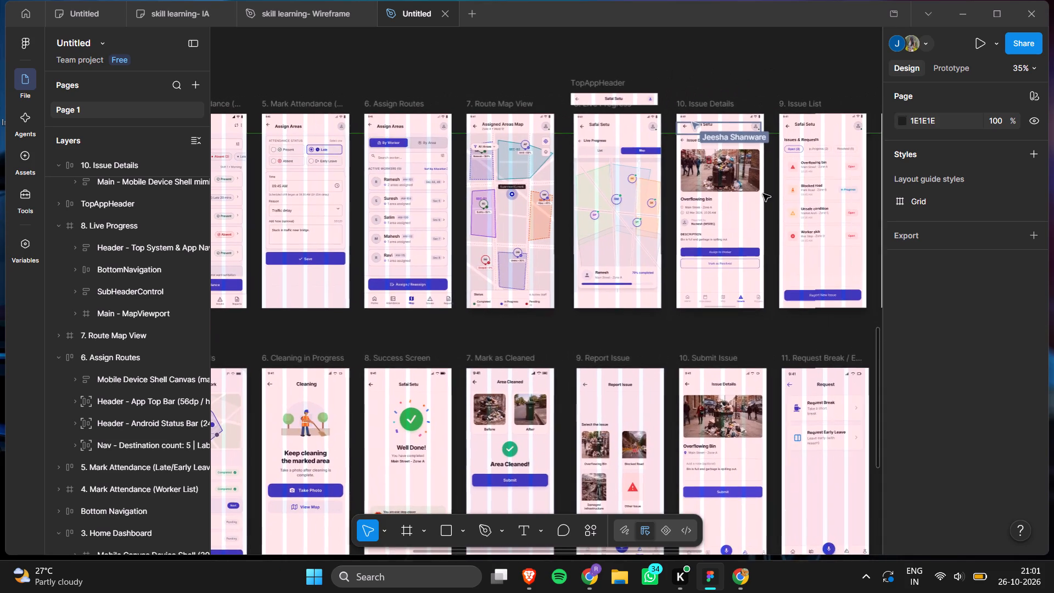
pyautogui.hscroll(5, 763, 194)
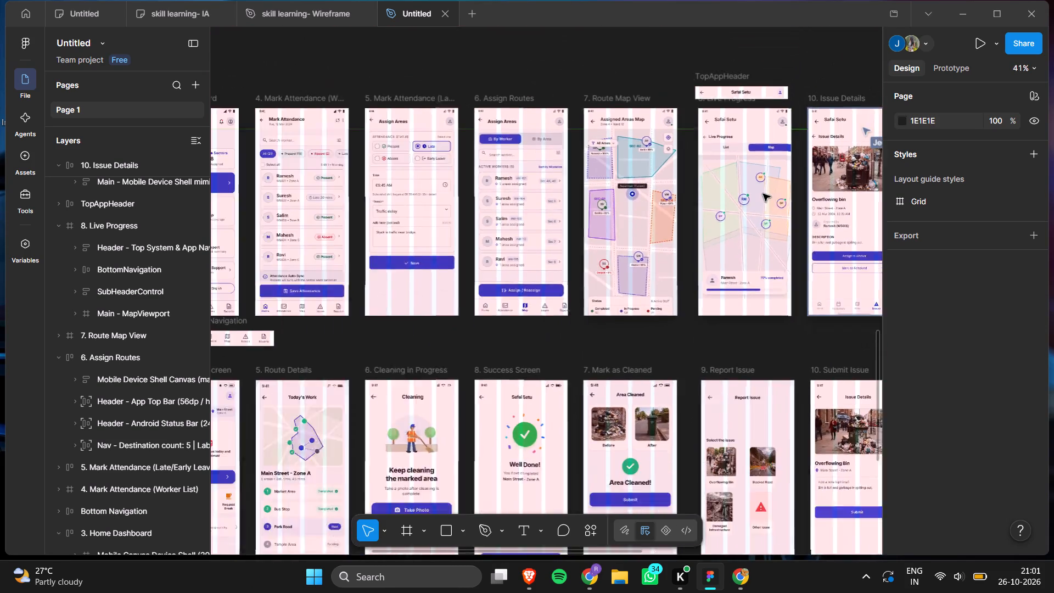
pyautogui.hscroll(-5, 763, 194)
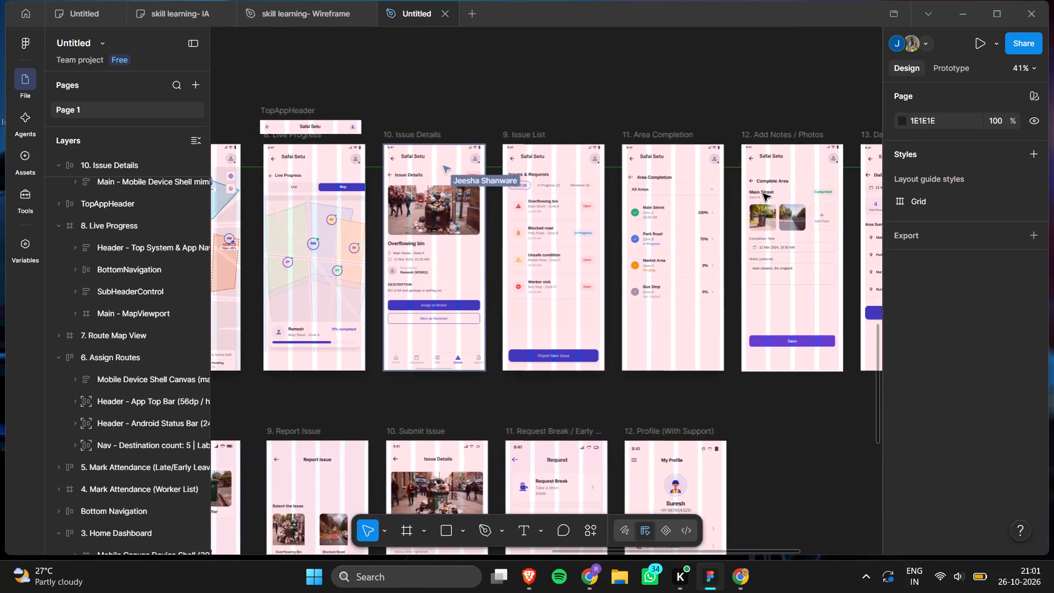
pyautogui.hscroll(-3, 763, 194)
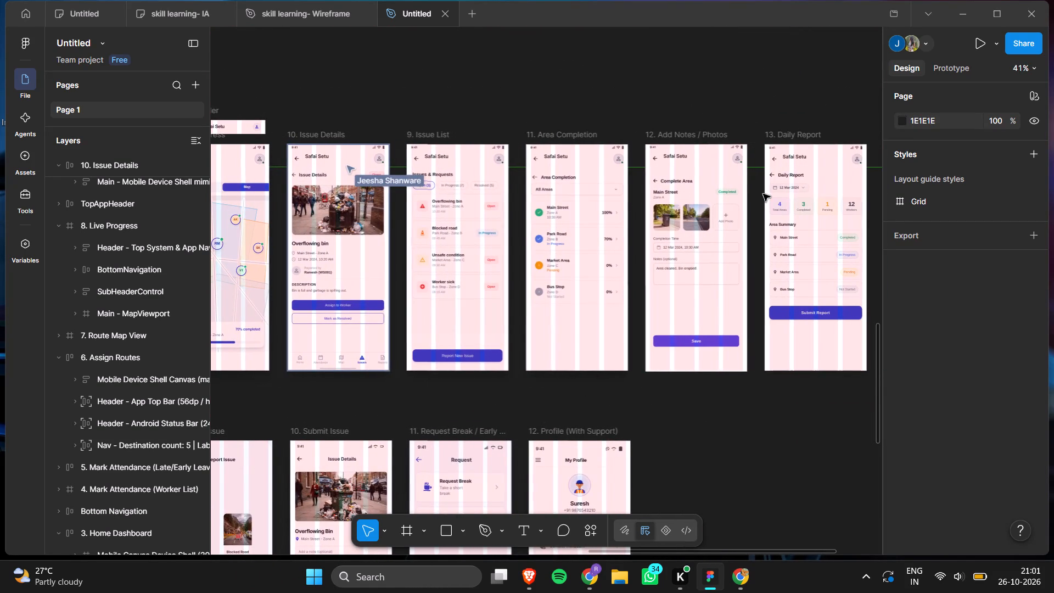
pyautogui.hscroll(-3, 763, 194)
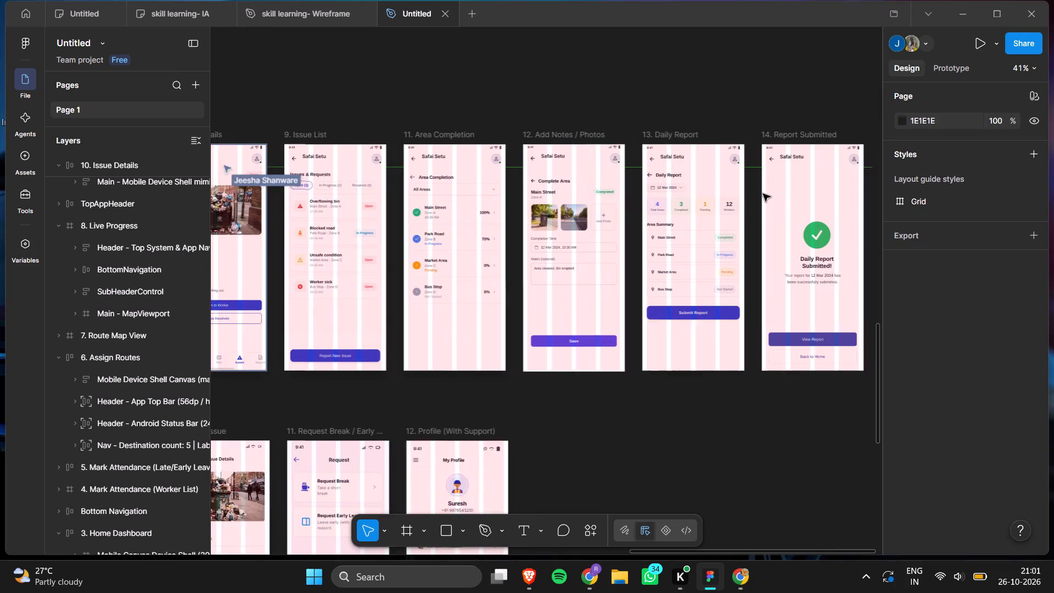
pyautogui.hscroll(-1, 763, 194)
pyautogui.hscroll(10, 763, 194)
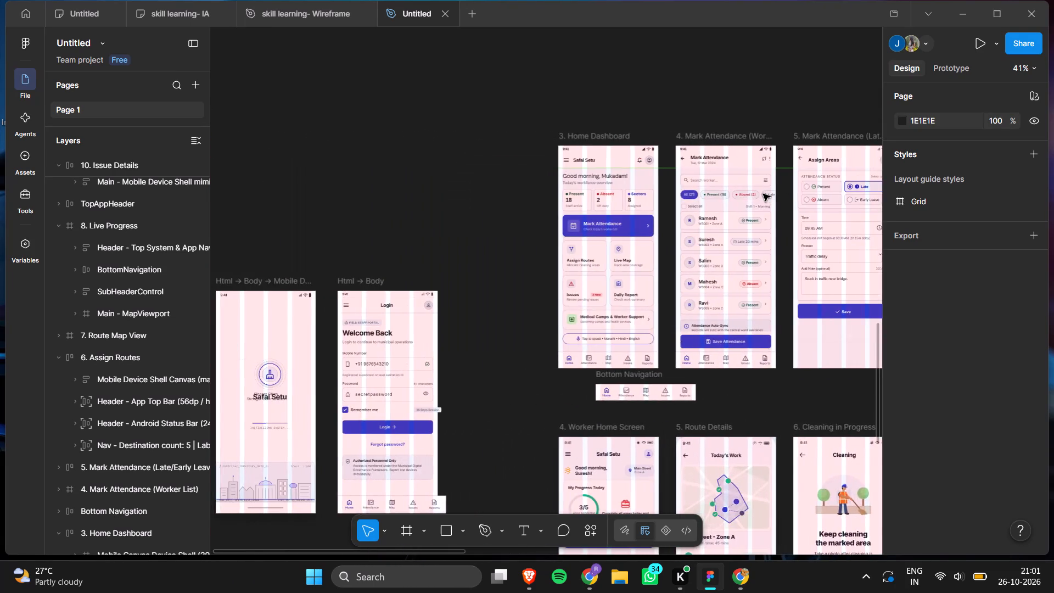
# Select the "Good morning, Mukadam!" heading text on the Home Dashboard and examine its typography settings.
pyautogui.hscroll(1, 763, 194)
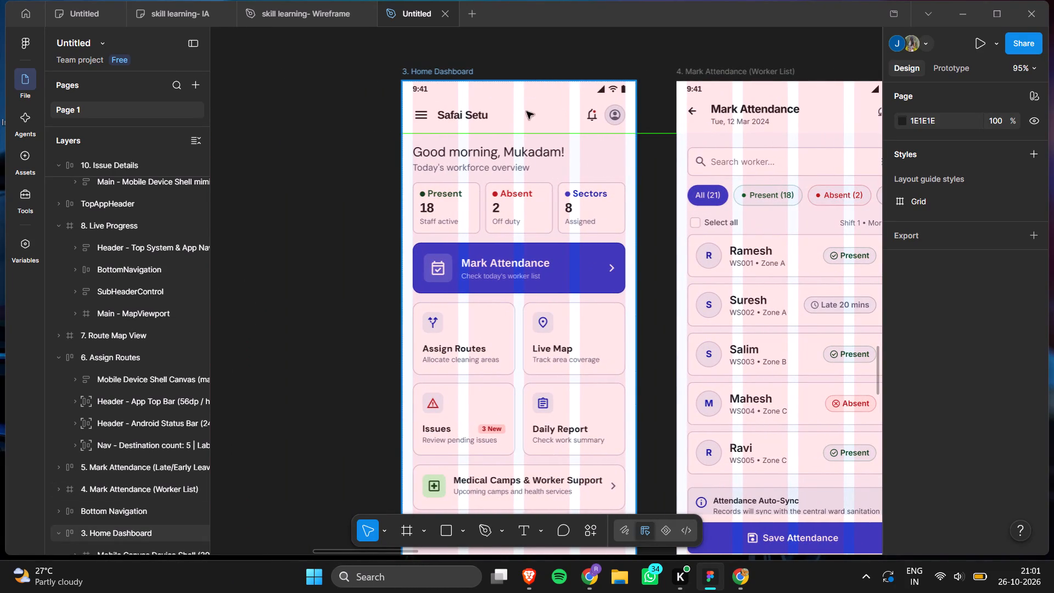
pyautogui.tripleClick(525, 153)
pyautogui.tripleClick(525, 153)
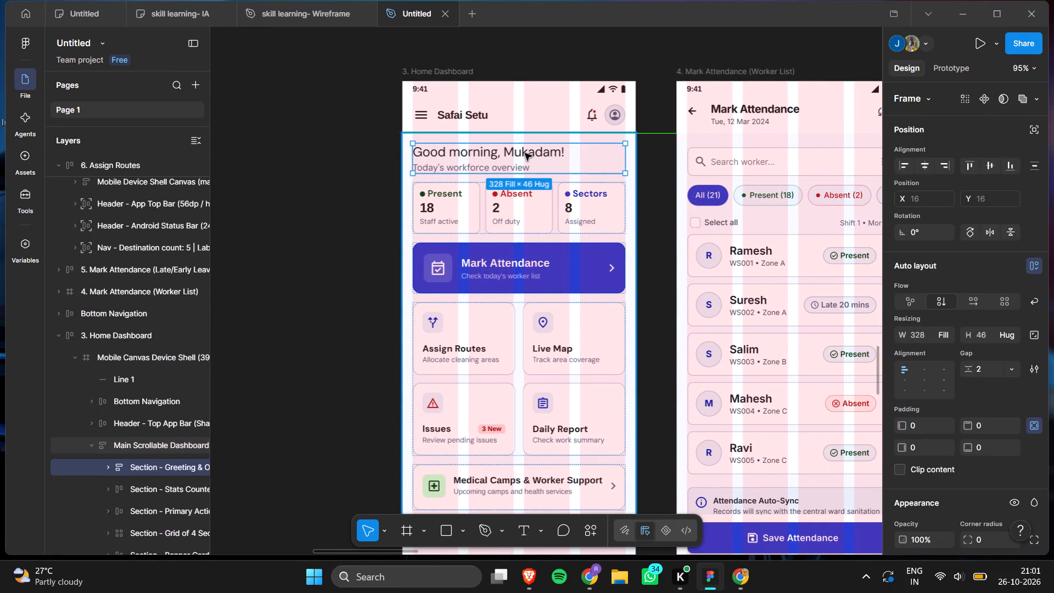
pyautogui.tripleClick(525, 153)
pyautogui.doubleClick(525, 153)
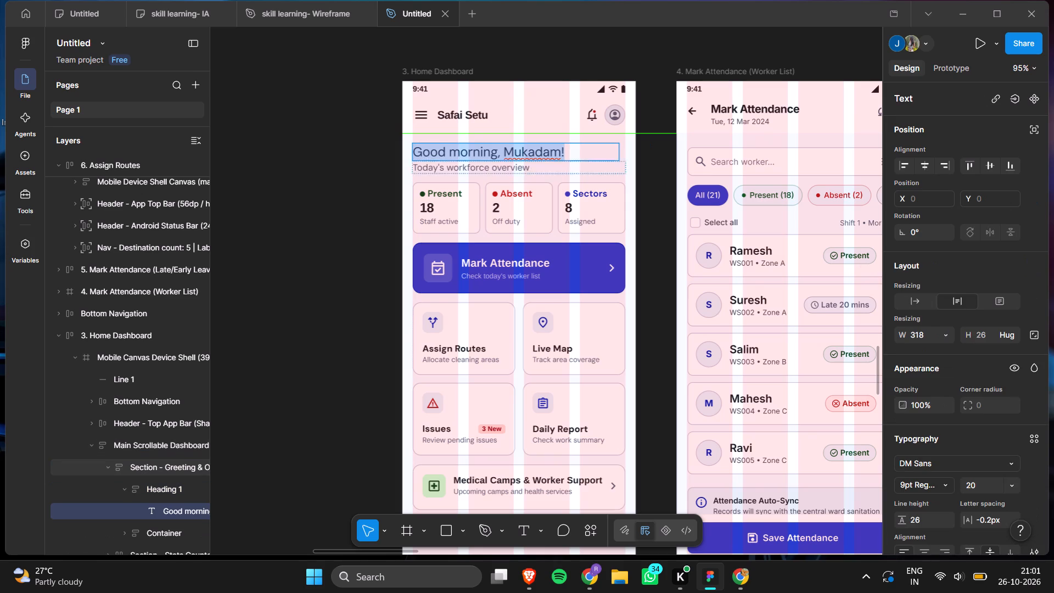
pyautogui.scroll(-2, 973, 298)
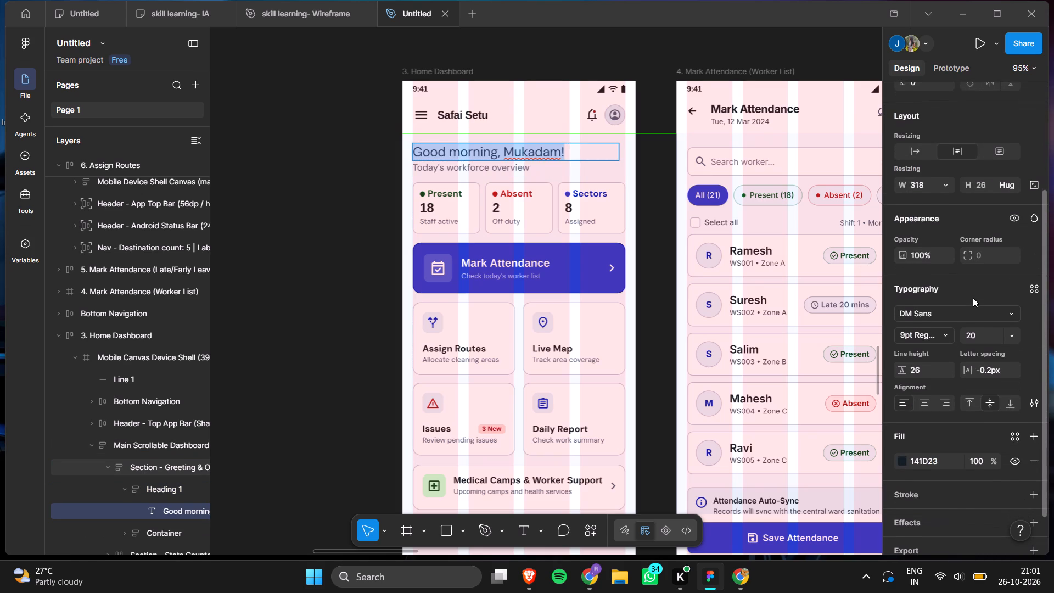
pyautogui.scroll(-2, 973, 298)
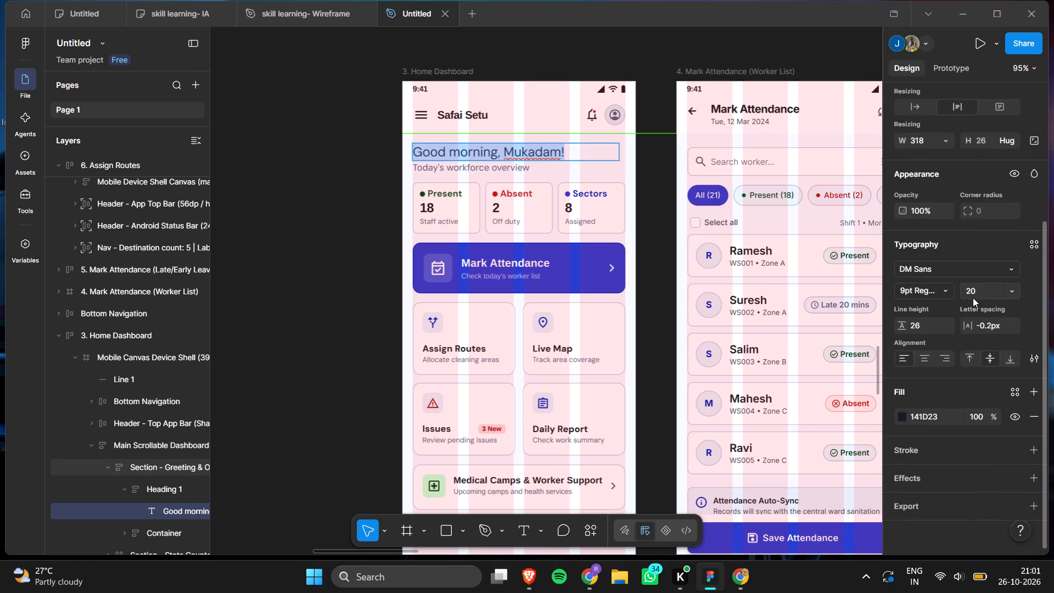
pyautogui.scroll(3, 973, 298)
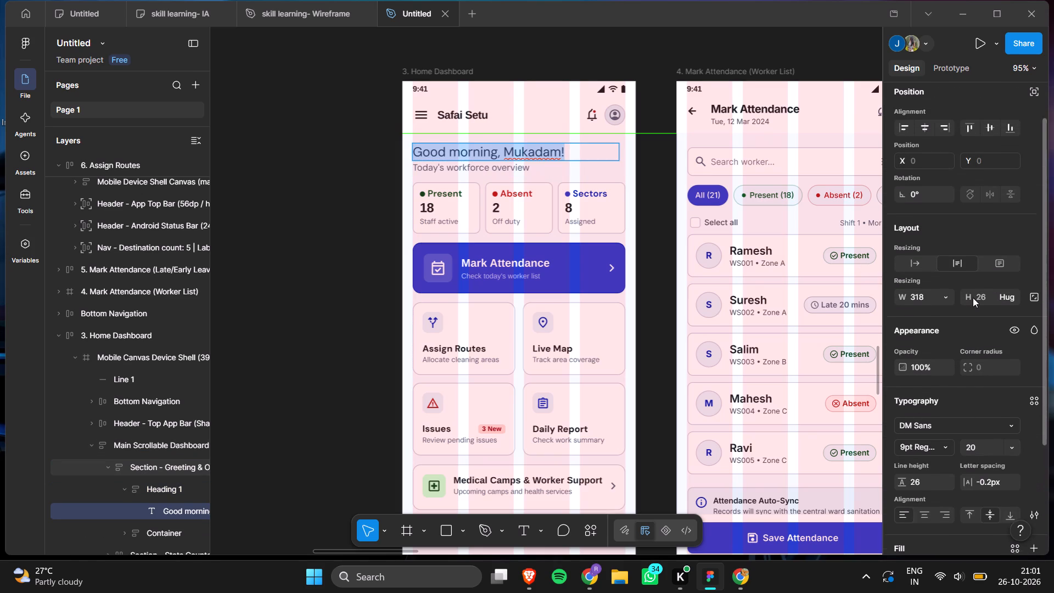
pyautogui.scroll(3, 973, 298)
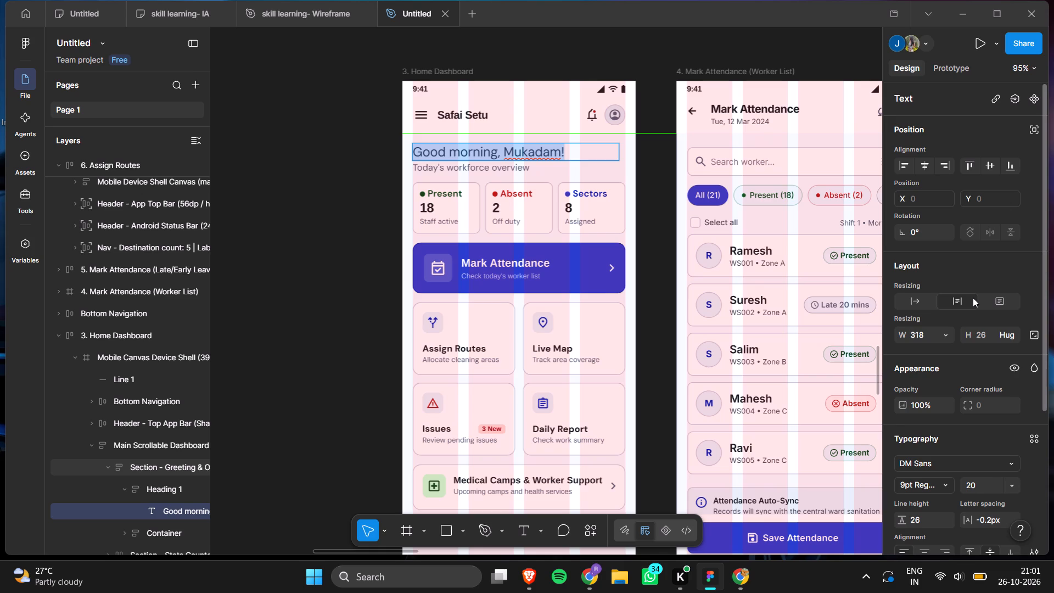
pyautogui.scroll(-1, 973, 298)
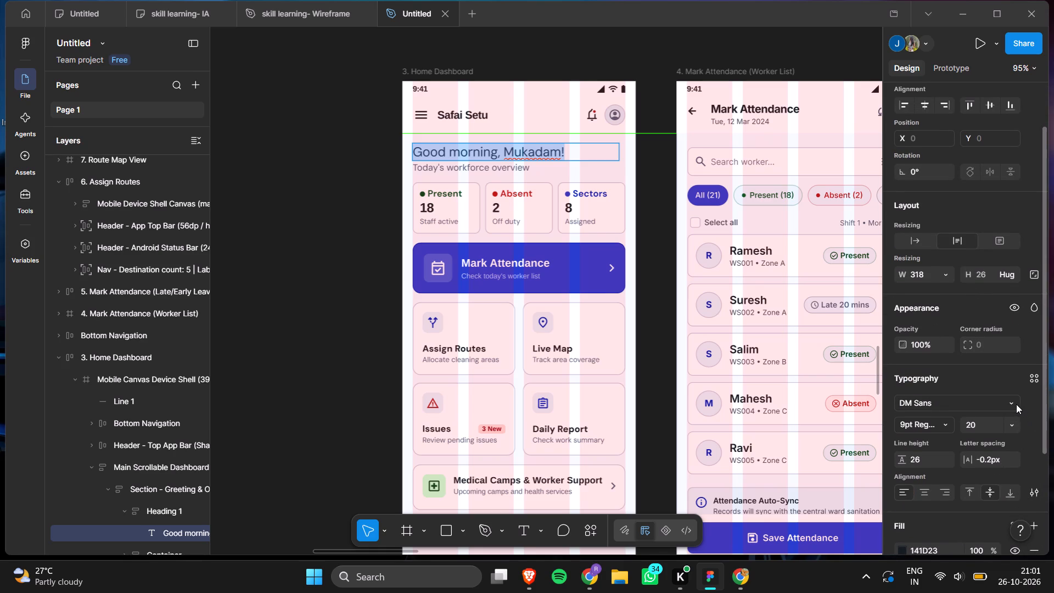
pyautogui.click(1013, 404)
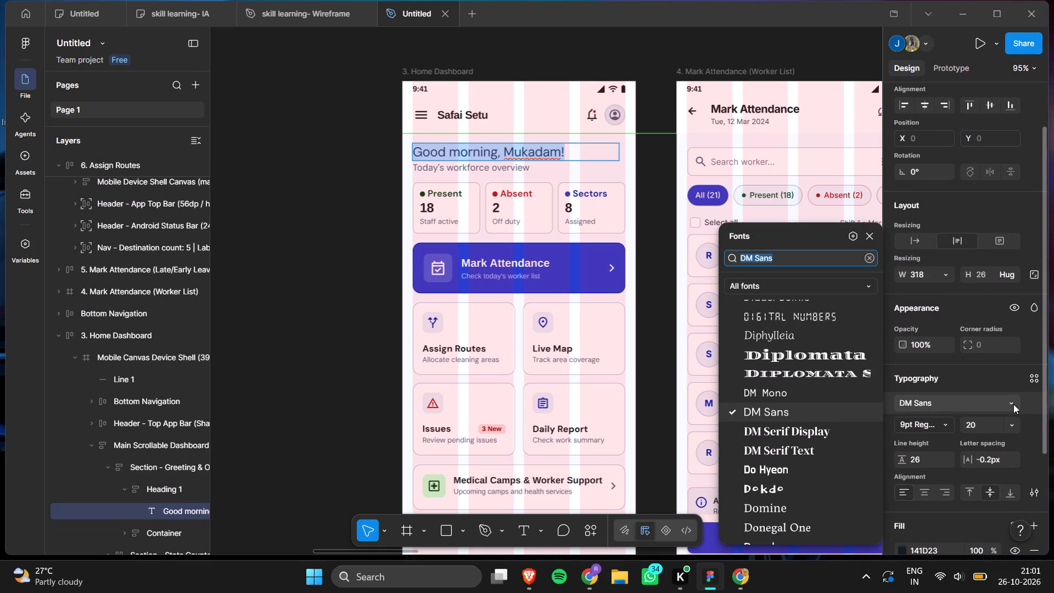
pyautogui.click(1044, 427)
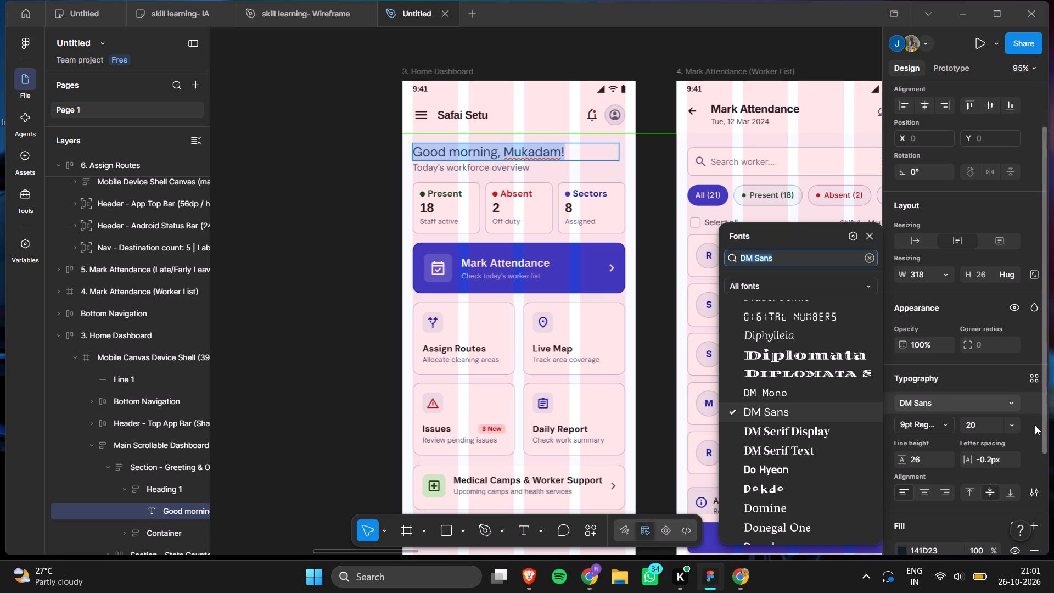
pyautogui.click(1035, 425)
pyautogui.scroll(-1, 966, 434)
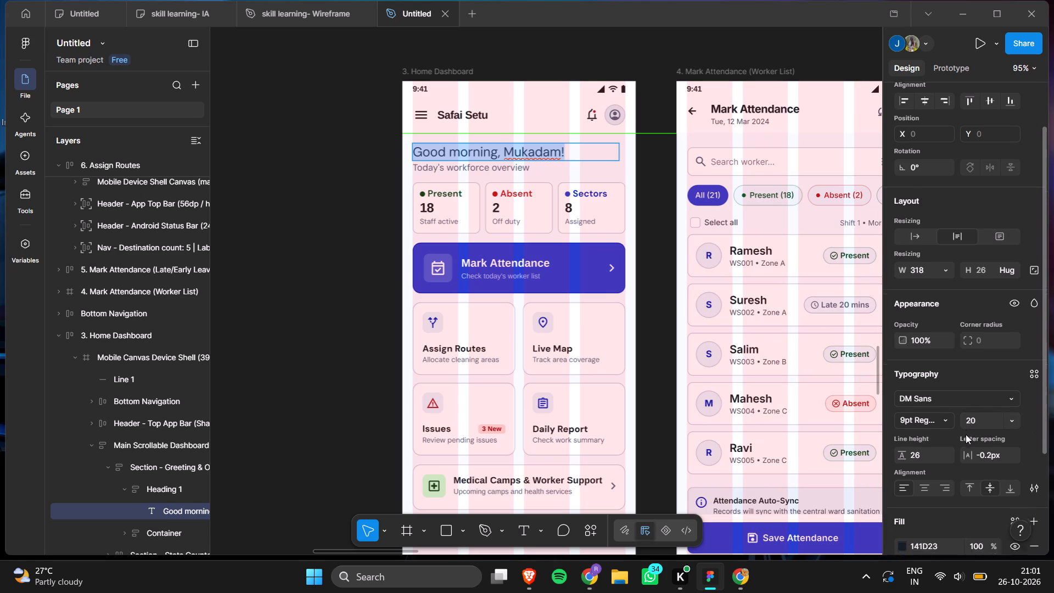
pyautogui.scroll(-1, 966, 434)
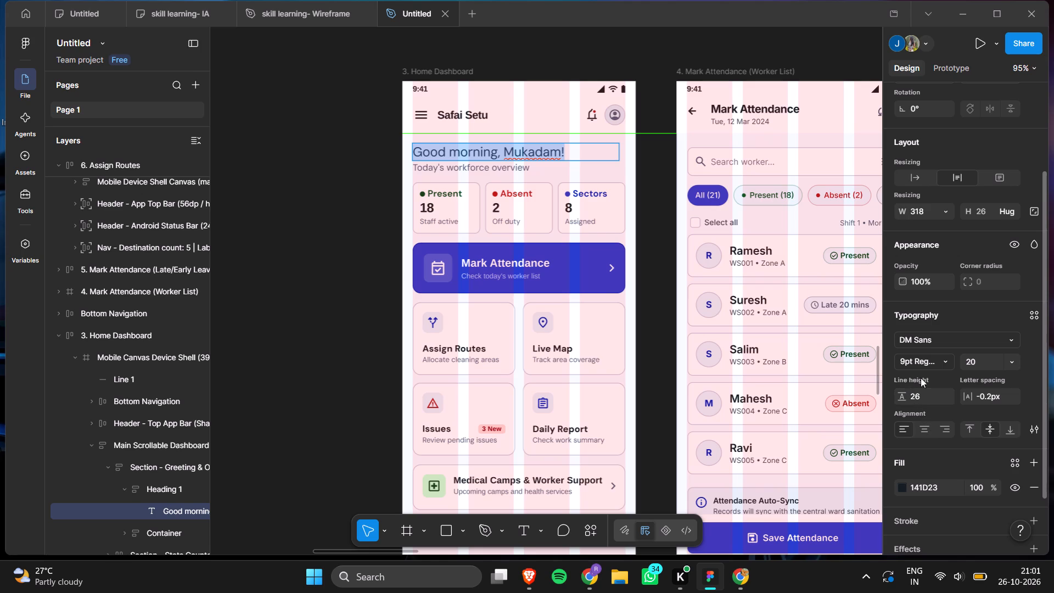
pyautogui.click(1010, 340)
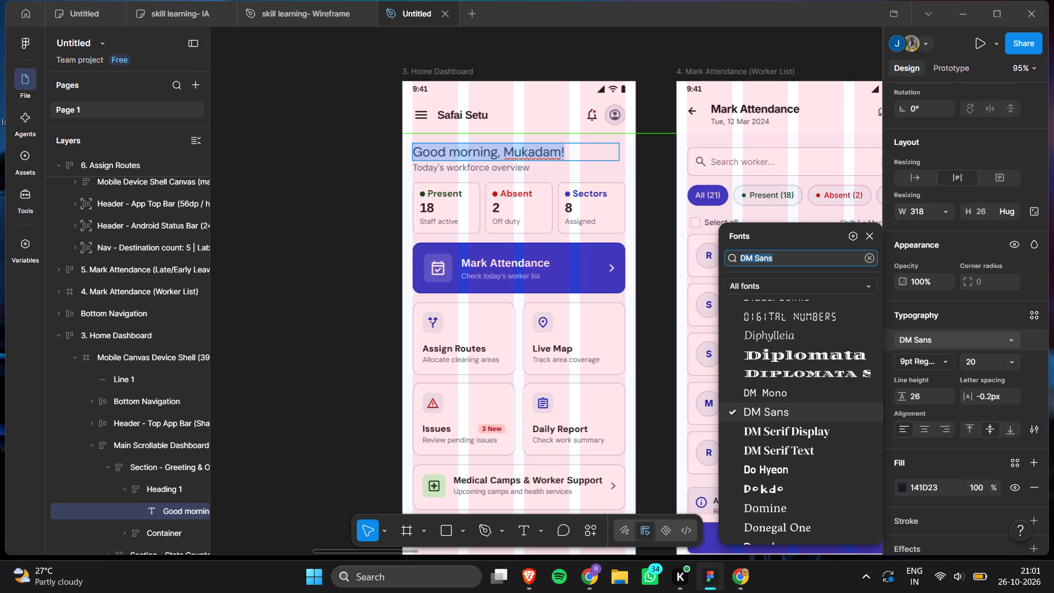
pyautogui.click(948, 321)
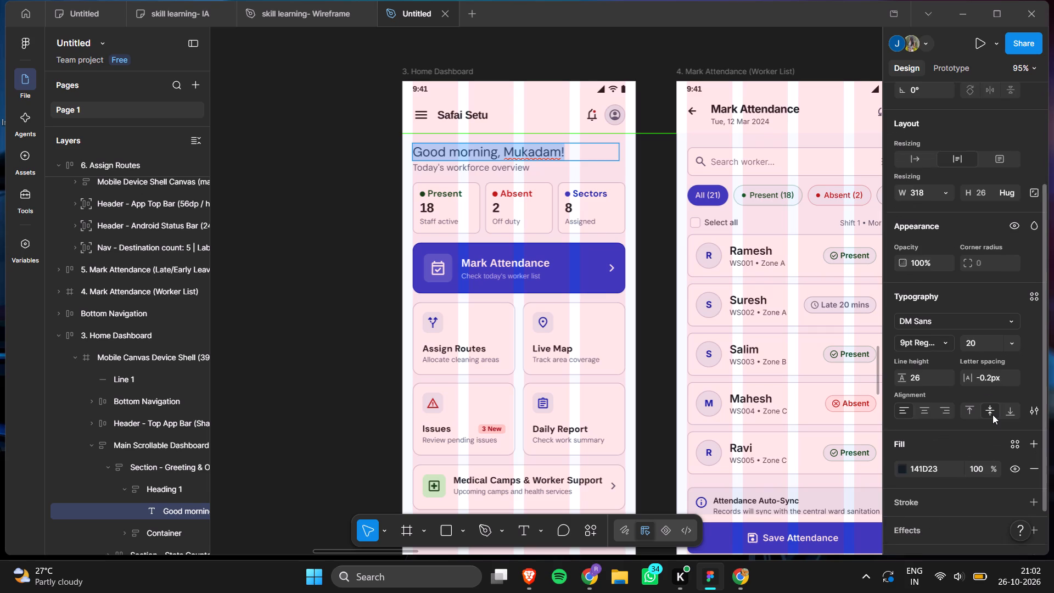
# Set the font weight of the "Good morning, Mukadam!" heading on the Home Dashboard to Black.
pyautogui.scroll(-2, 993, 415)
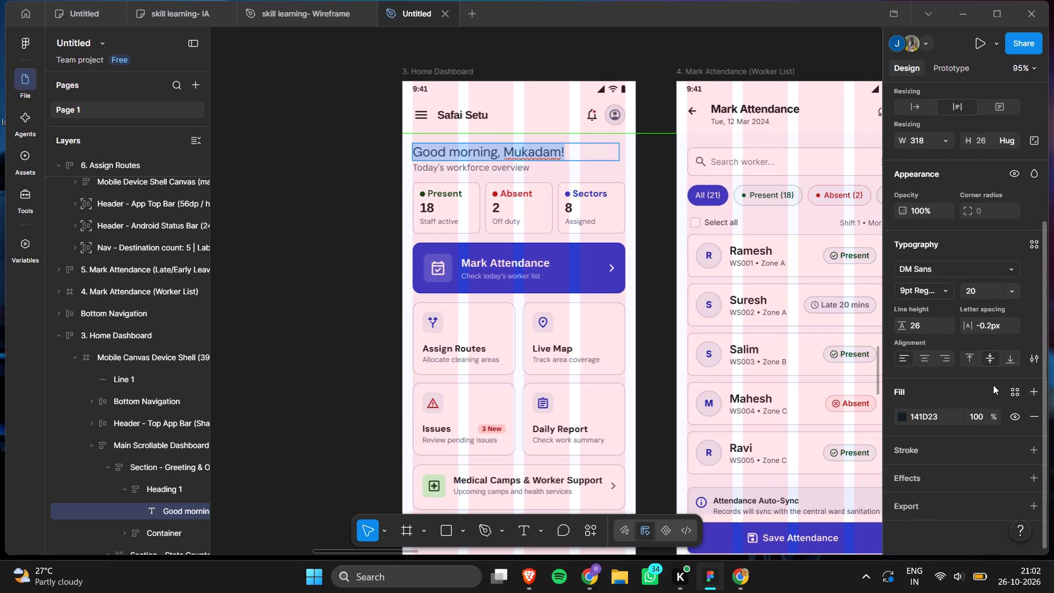
pyautogui.click(943, 289)
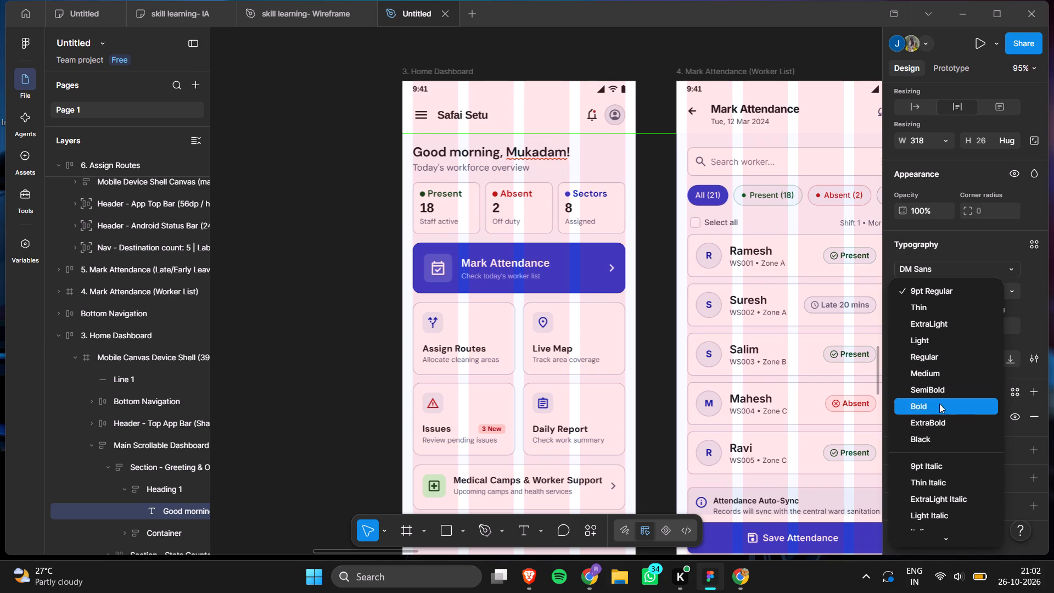
pyautogui.click(939, 437)
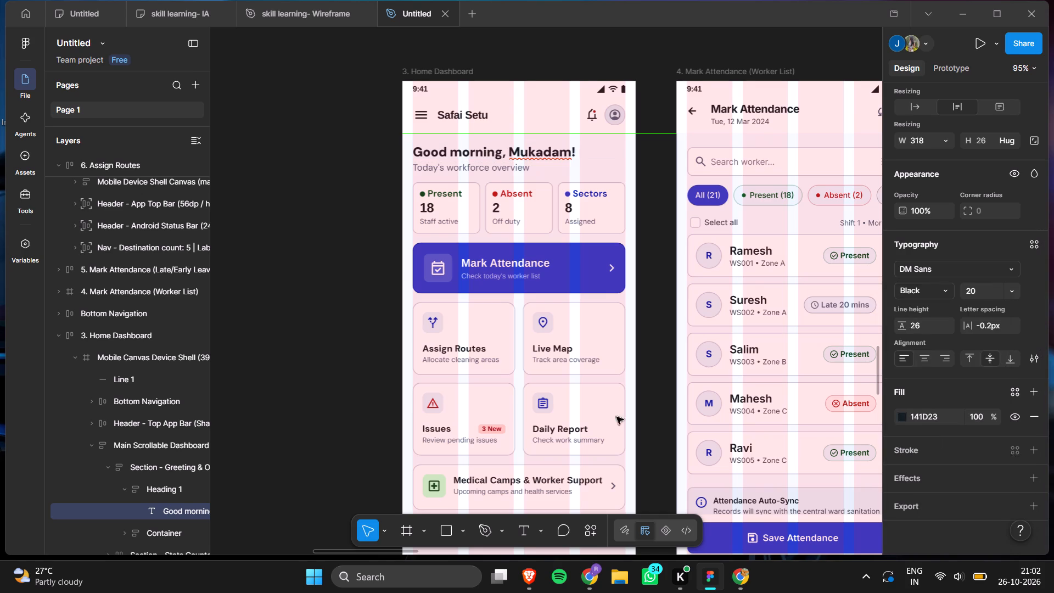
pyautogui.click(361, 315)
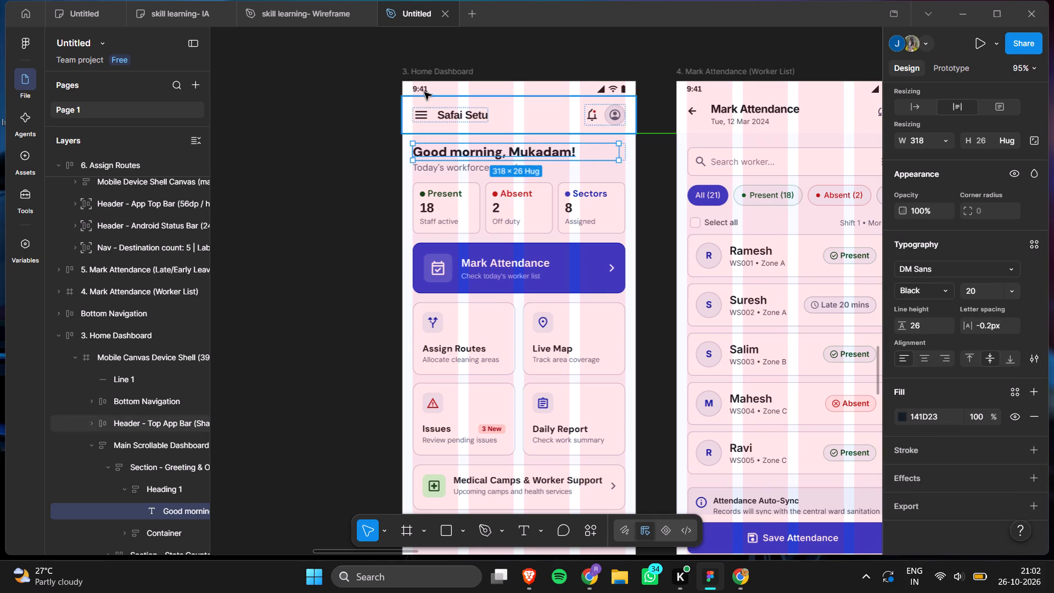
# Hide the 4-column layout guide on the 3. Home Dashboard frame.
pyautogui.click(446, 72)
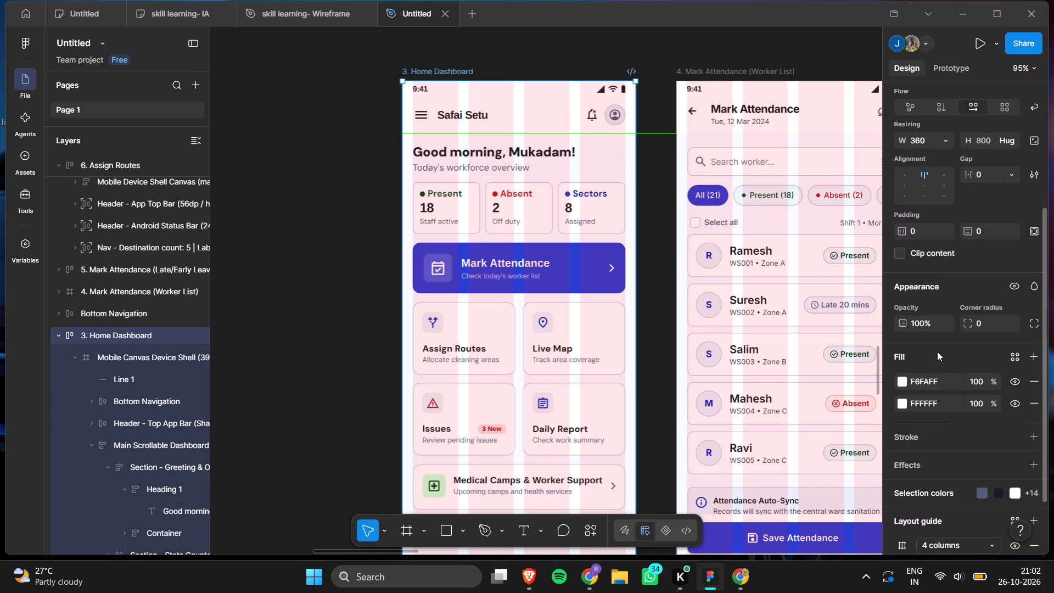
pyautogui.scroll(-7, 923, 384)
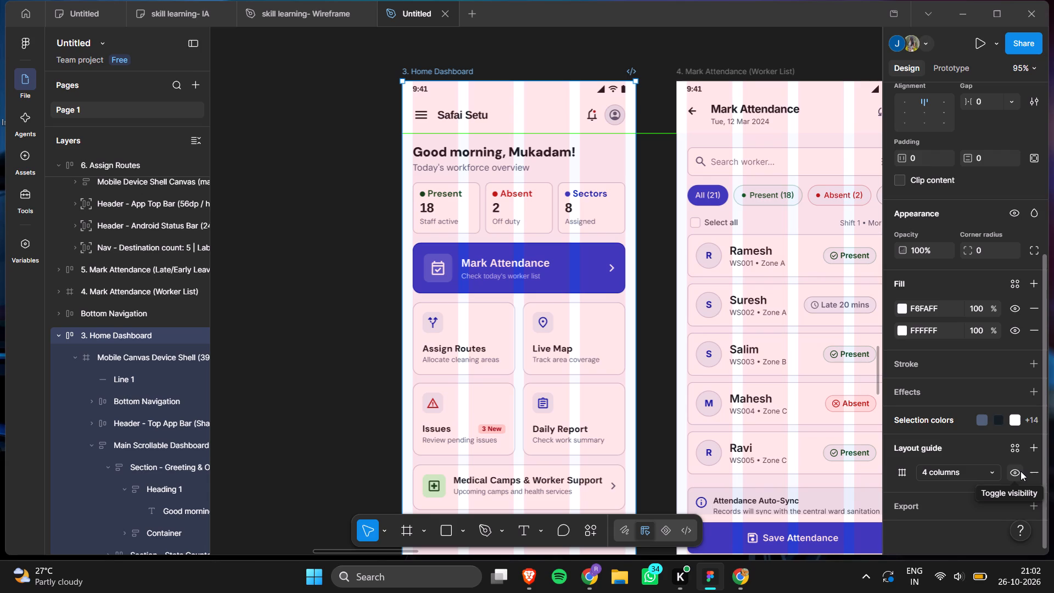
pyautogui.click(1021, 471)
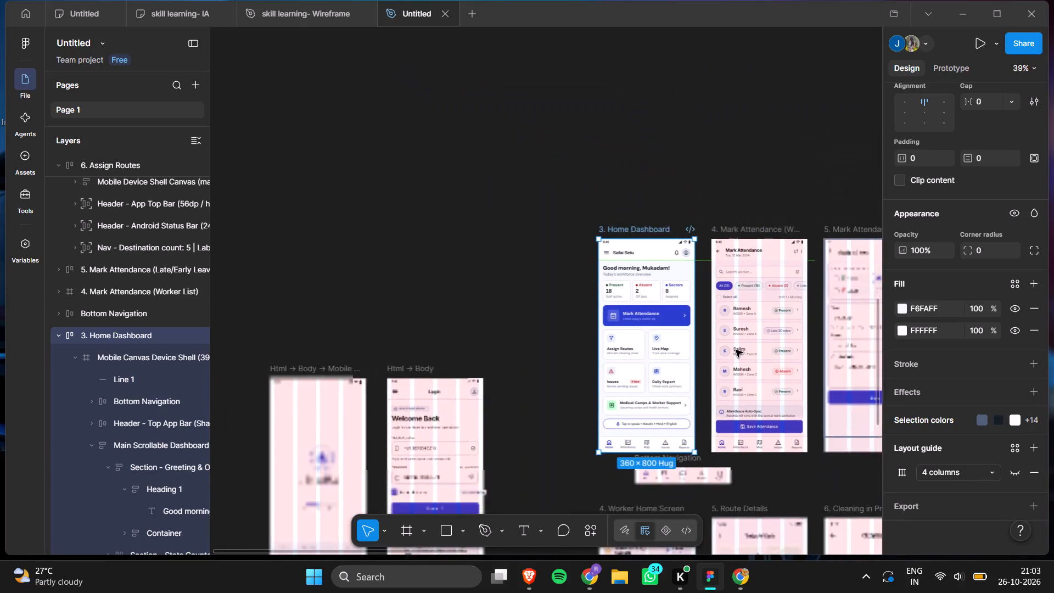
# Examine the Home Dashboard without its column guide alongside the neighbouring supervisor and worker screens, clearing the selection.
pyautogui.scroll(-1, 736, 350)
pyautogui.hscroll(-1, 736, 350)
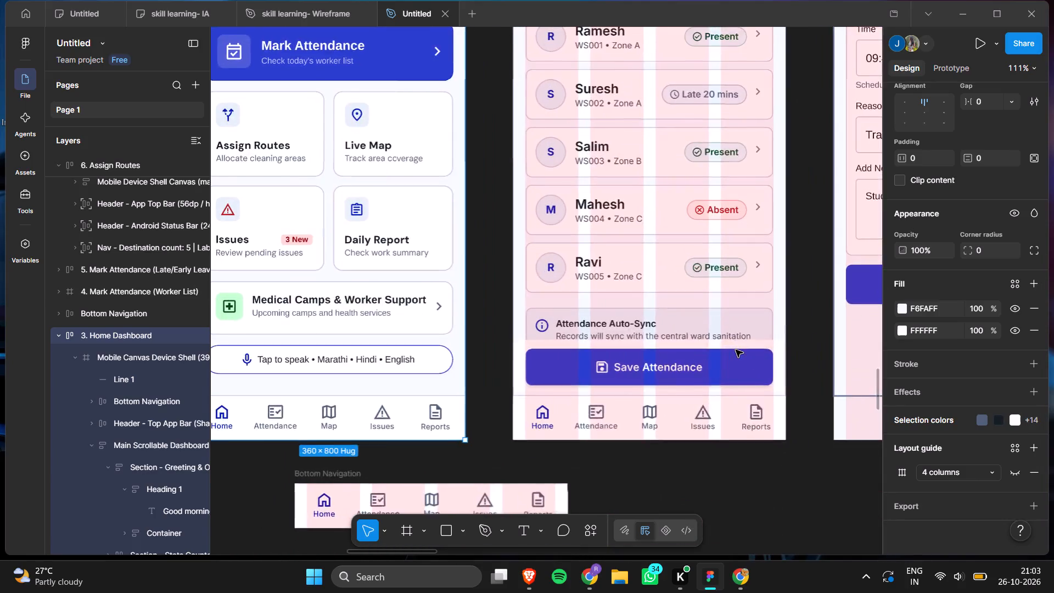
pyautogui.hscroll(3, 736, 350)
pyautogui.scroll(1, 736, 350)
pyautogui.hscroll(2, 736, 350)
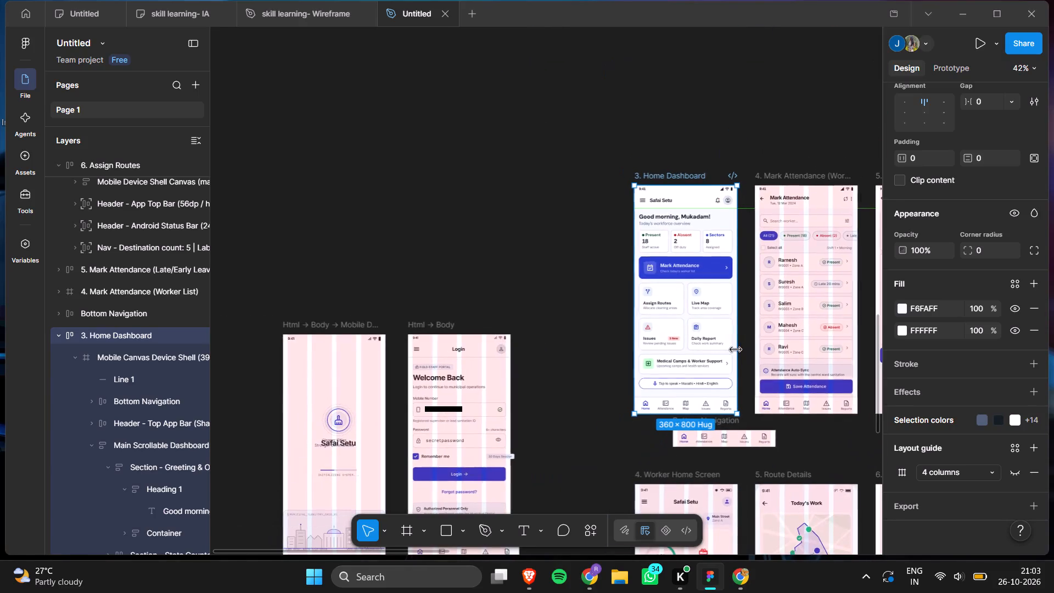
pyautogui.hscroll(-3, 736, 350)
pyautogui.scroll(-1, 736, 350)
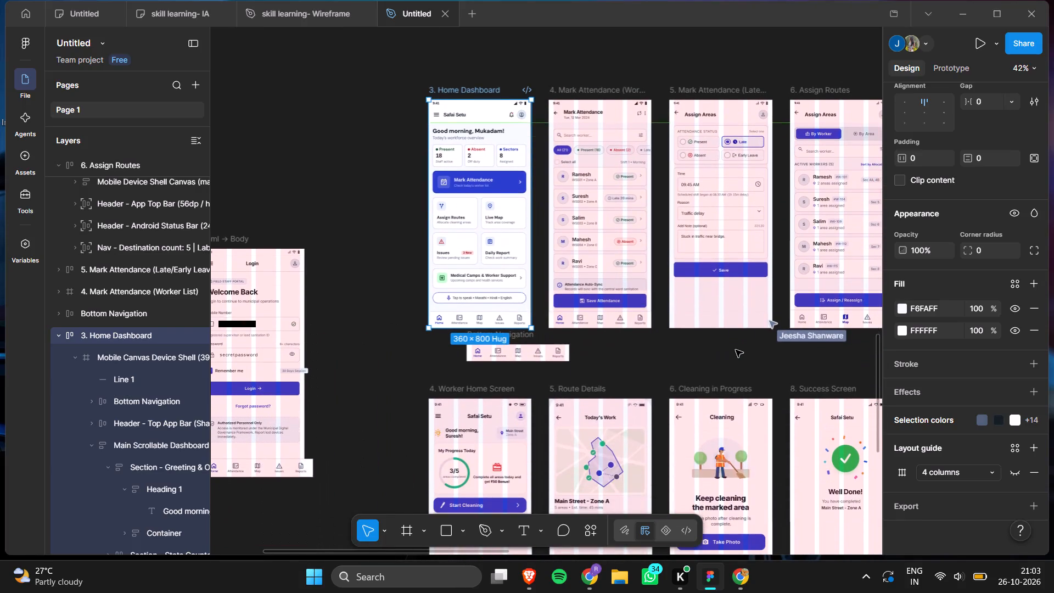
pyautogui.scroll(-1, 736, 350)
pyautogui.click(698, 354)
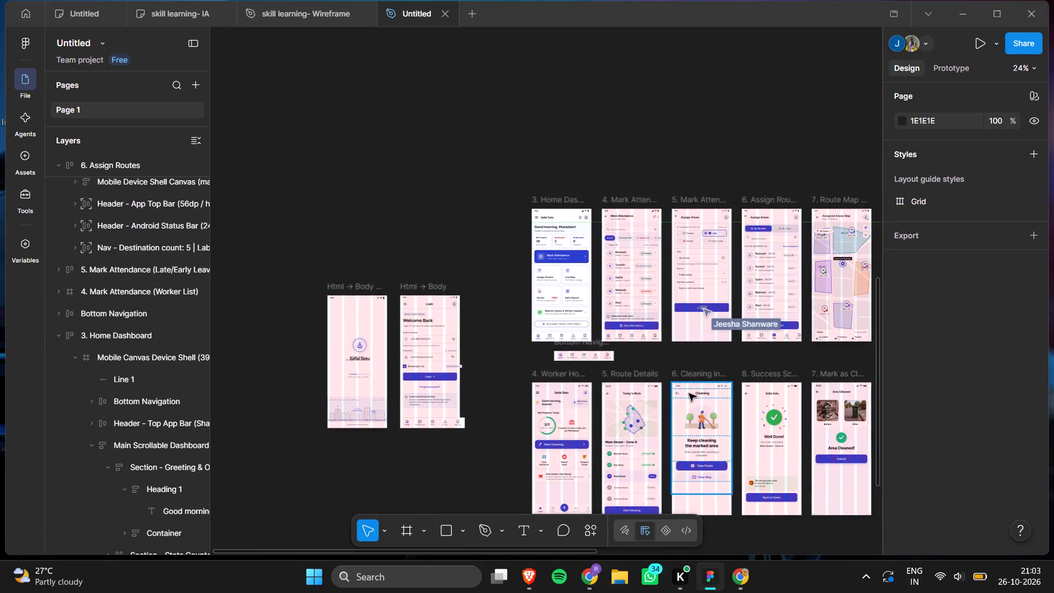
pyautogui.hscroll(-1, 689, 394)
pyautogui.hscroll(-1, 704, 327)
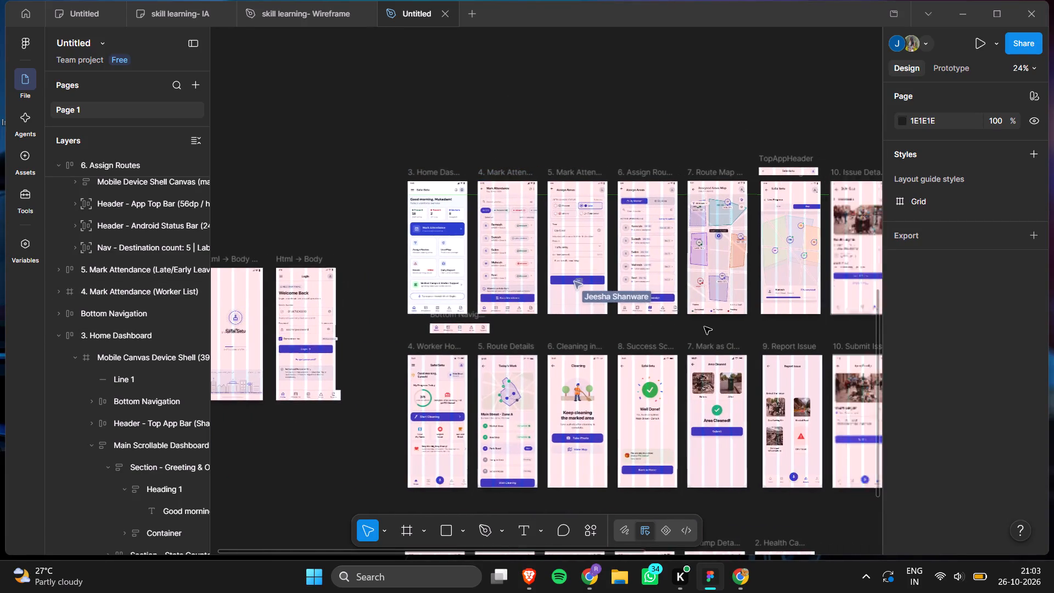
pyautogui.hscroll(-1, 704, 327)
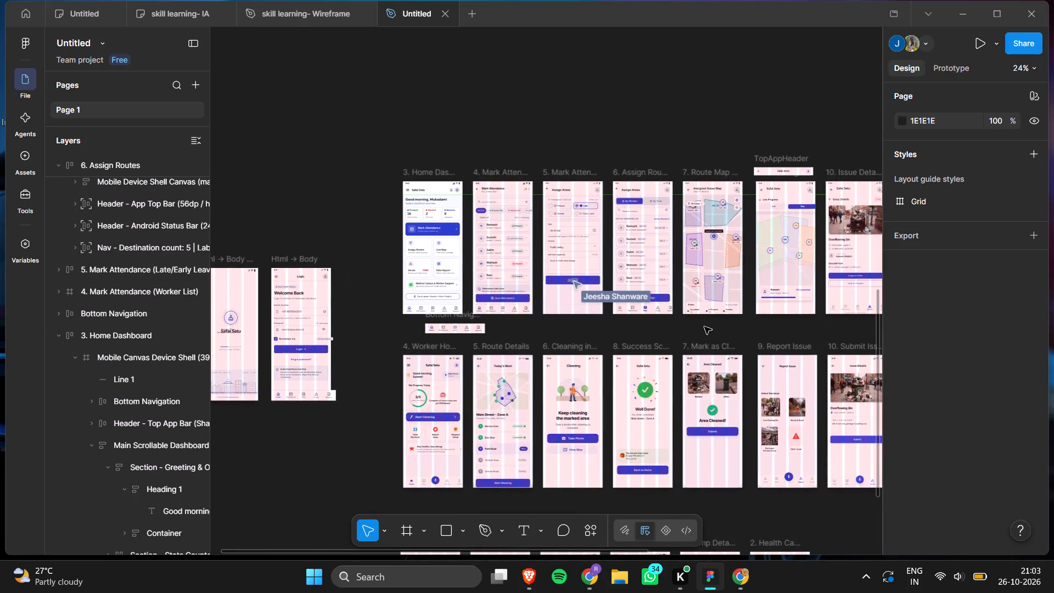
pyautogui.scroll(1, 704, 327)
pyautogui.scroll(-1, 704, 327)
pyautogui.hscroll(-1, 704, 327)
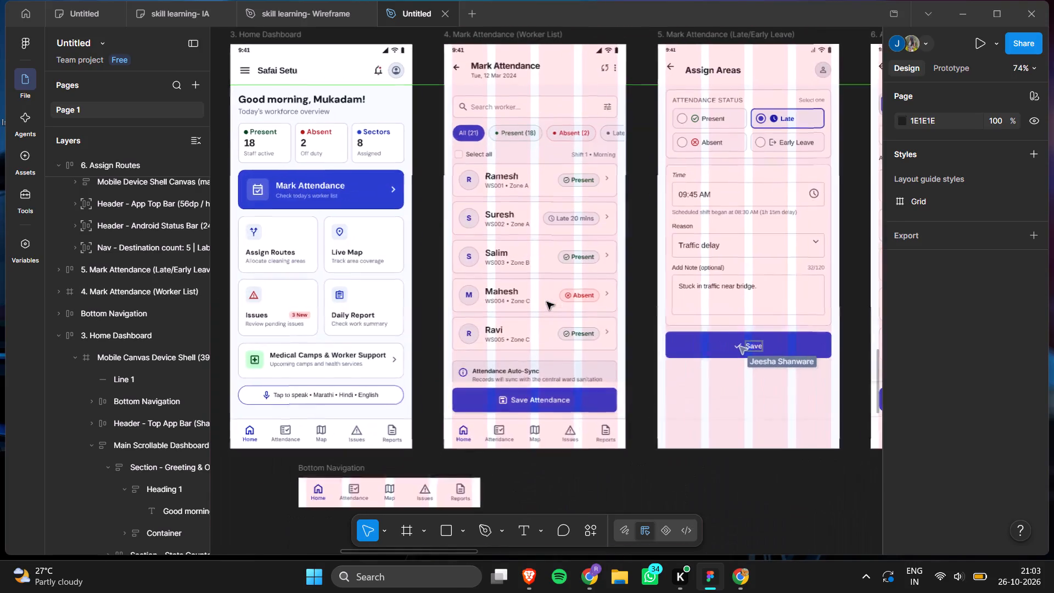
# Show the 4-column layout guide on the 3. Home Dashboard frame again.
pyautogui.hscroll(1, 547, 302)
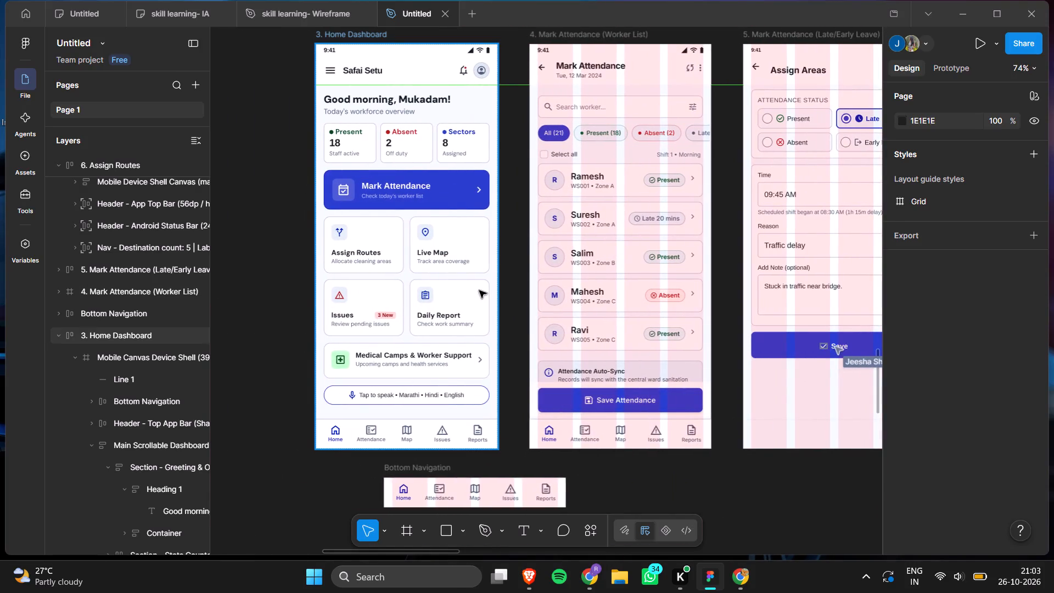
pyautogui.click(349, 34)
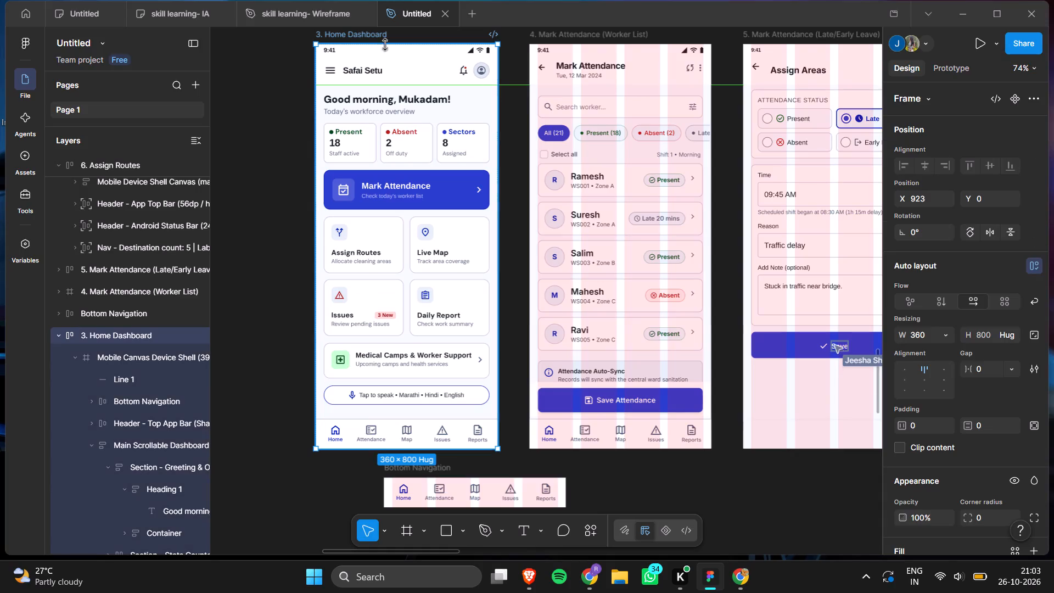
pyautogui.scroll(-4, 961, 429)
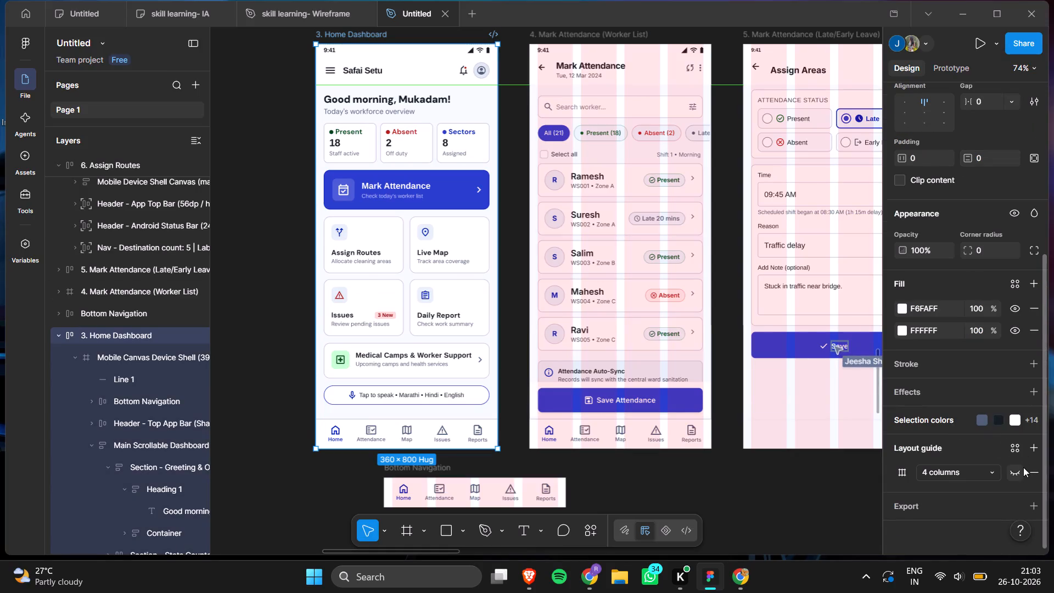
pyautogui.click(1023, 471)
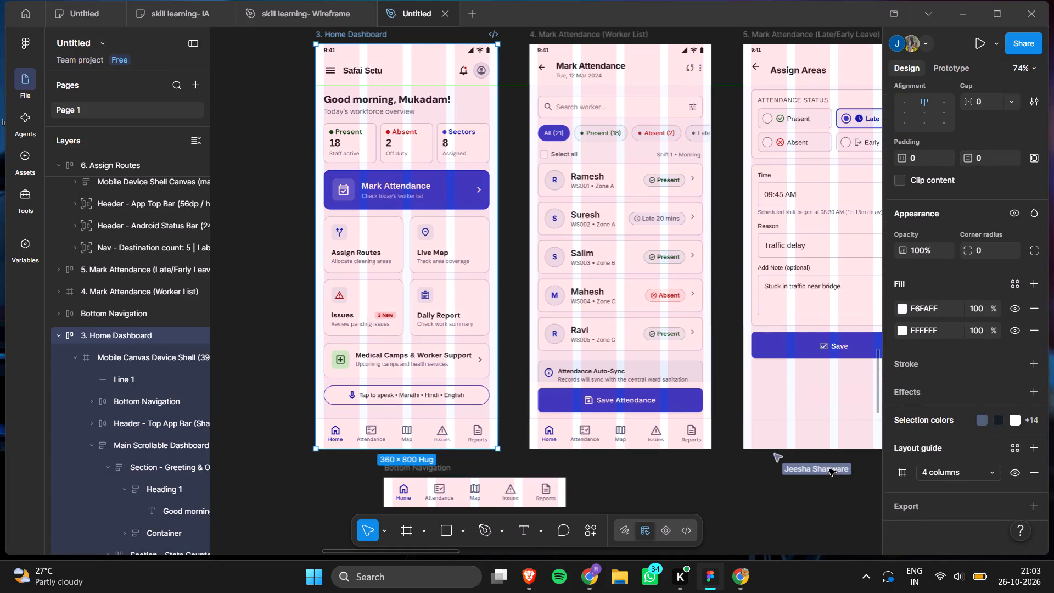
# Examine the Safai Setu splash screen's title and tagline up close alongside the neighbouring Login screen, clearing the selection.
pyautogui.click(827, 489)
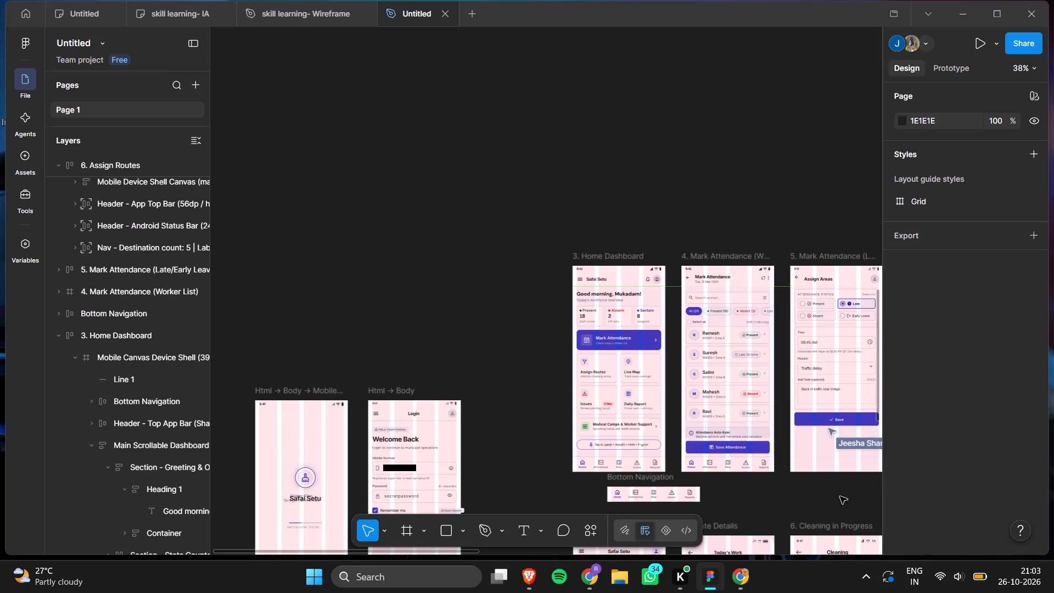
pyautogui.hscroll(-1, 840, 496)
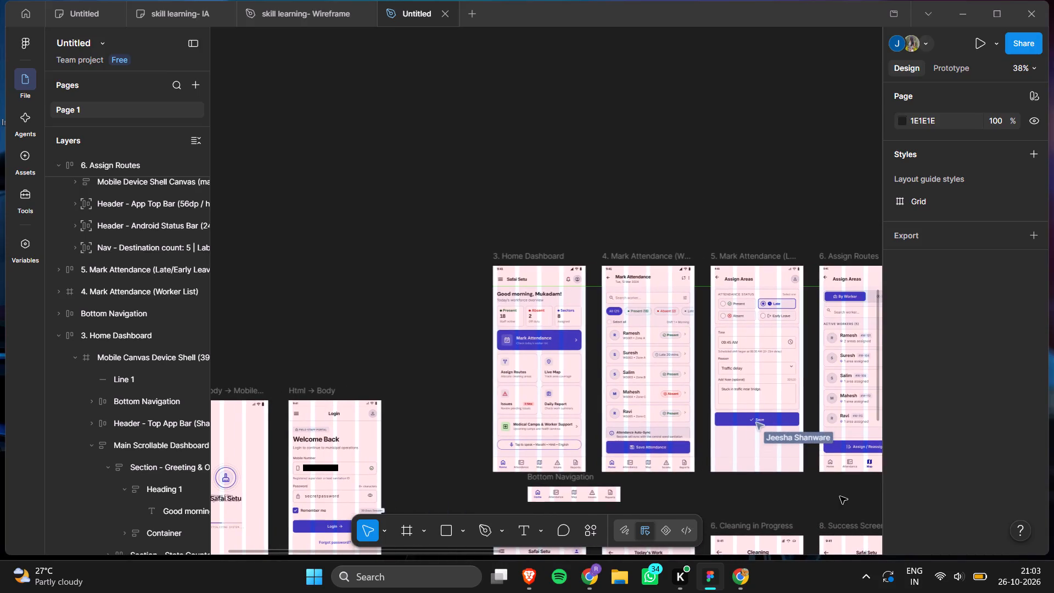
pyautogui.hscroll(1, 840, 496)
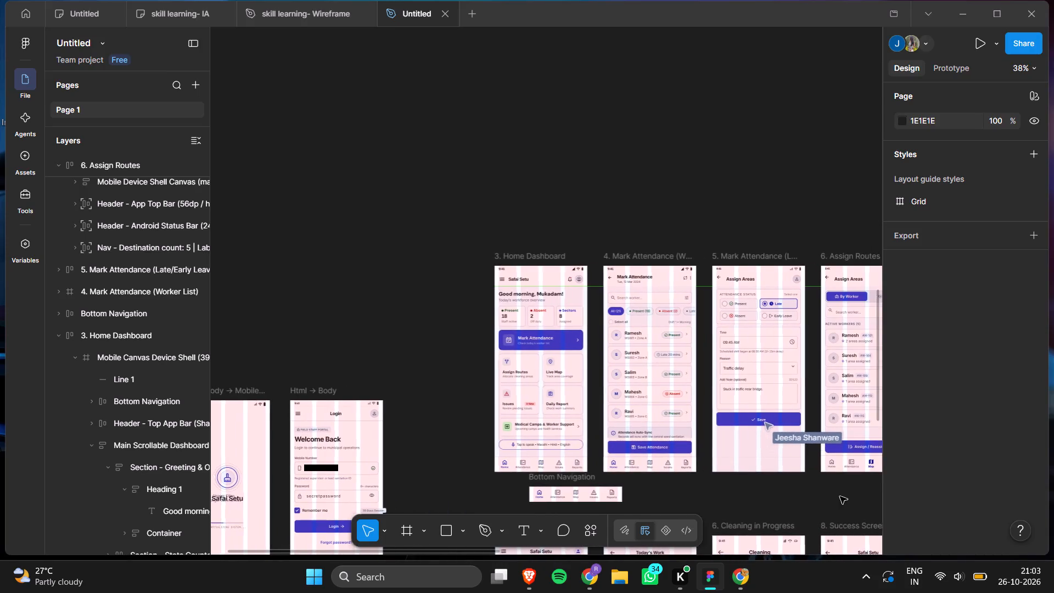
pyautogui.hscroll(2, 840, 496)
pyautogui.scroll(-2, 579, 474)
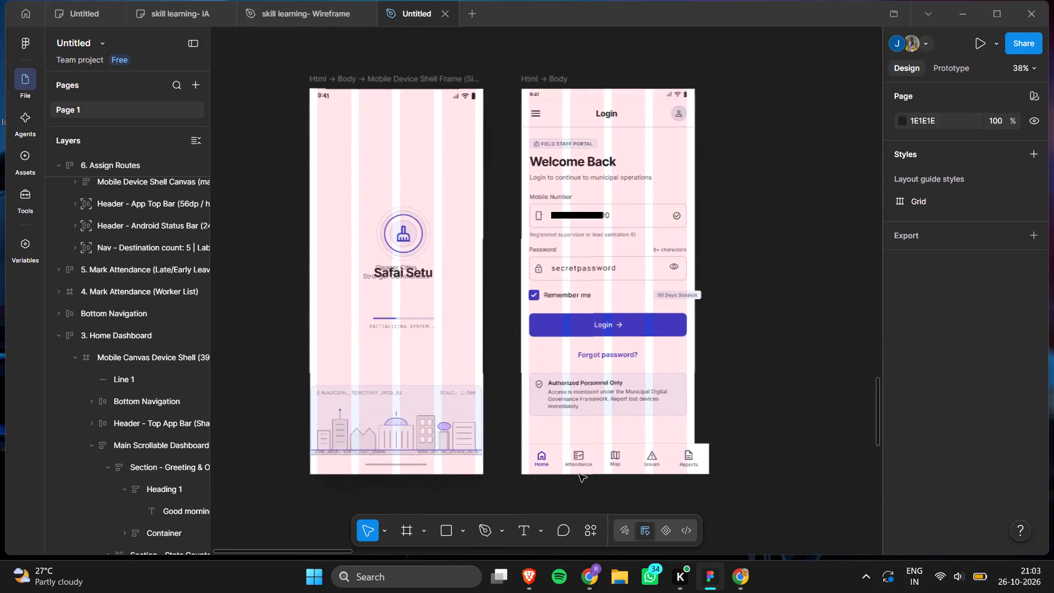
pyautogui.hscroll(1, 457, 315)
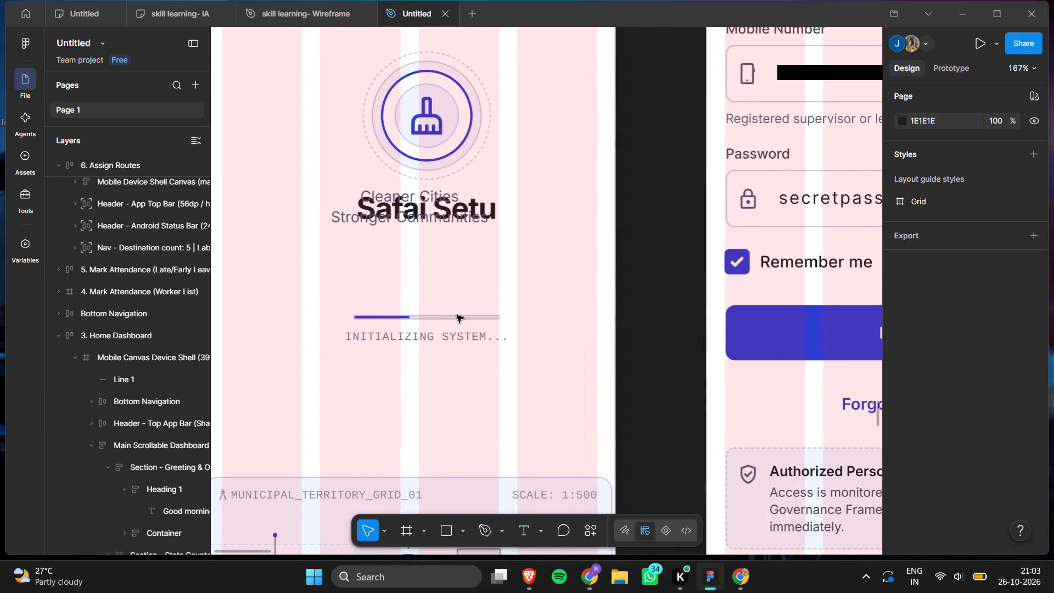
pyautogui.hscroll(1, 457, 315)
pyautogui.doubleClick(349, 218)
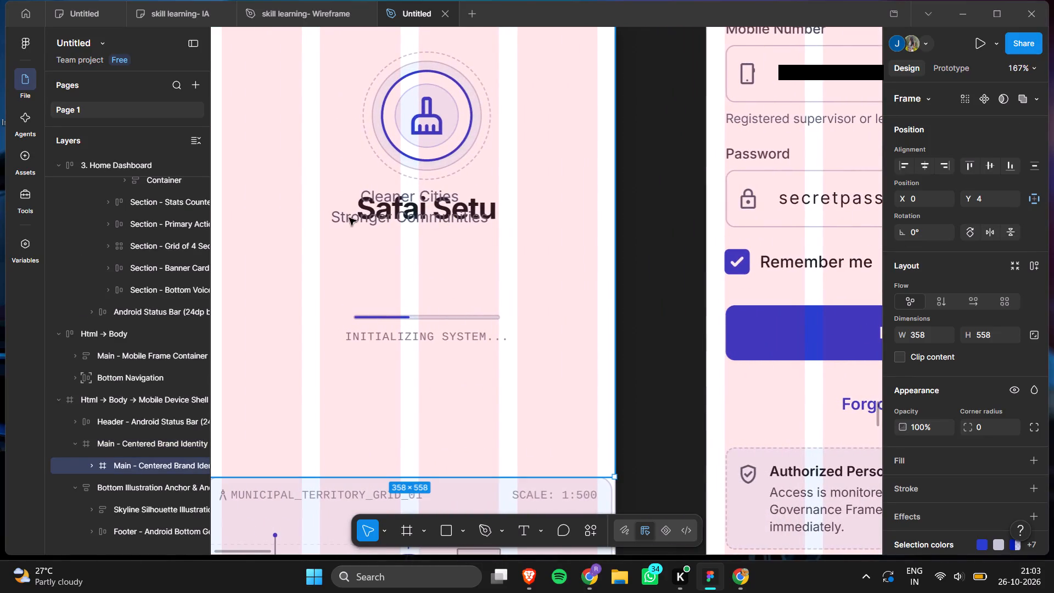
pyautogui.click(668, 235)
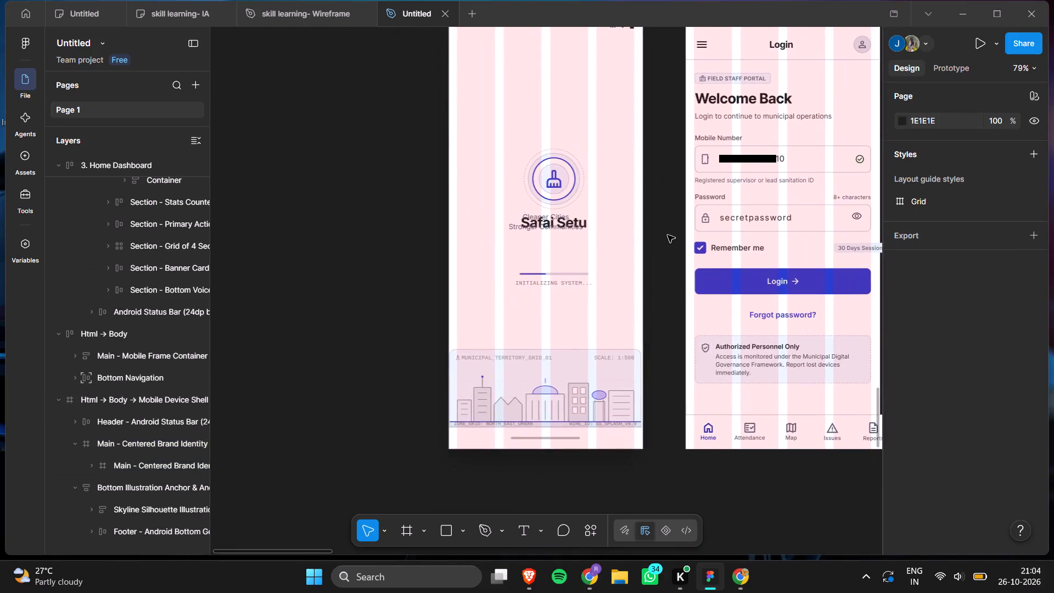
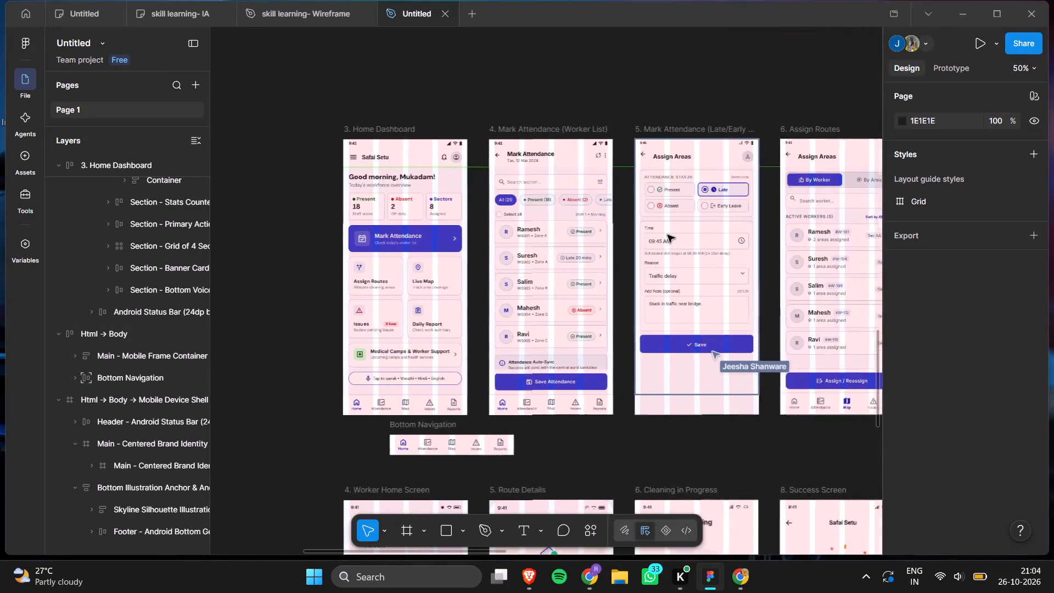
# Select the Grid layout guide style, then select every top-level frame on Page 1 together.
pyautogui.scroll(1, 668, 235)
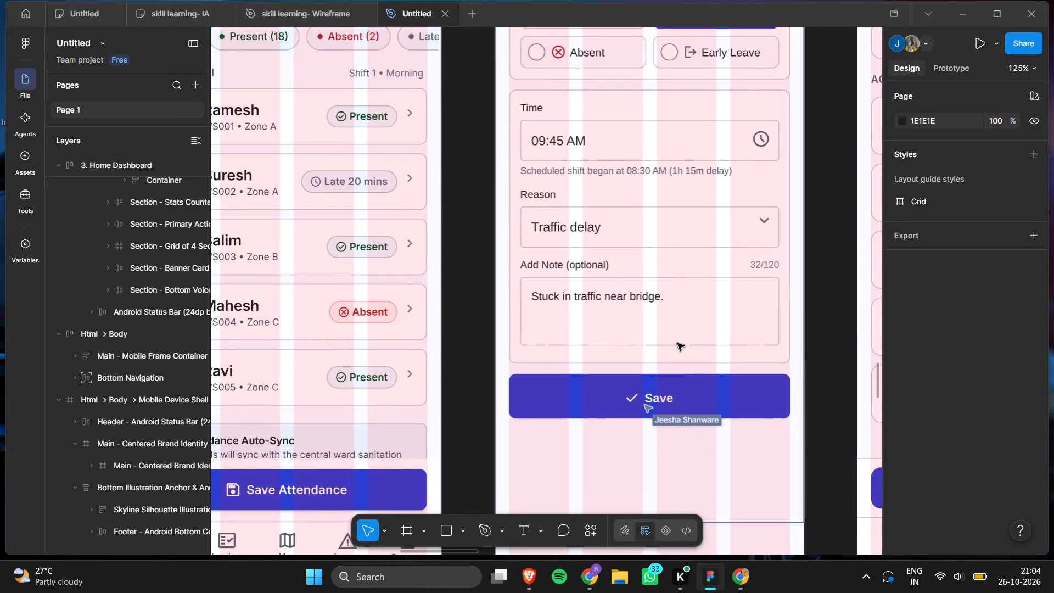
pyautogui.scroll(-2, 677, 343)
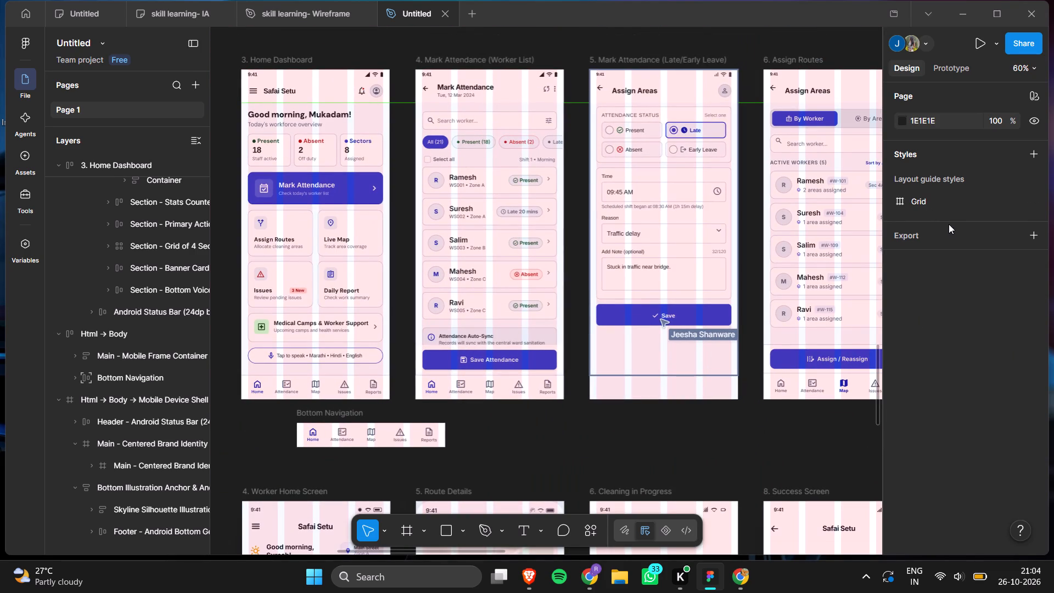
pyautogui.click(927, 206)
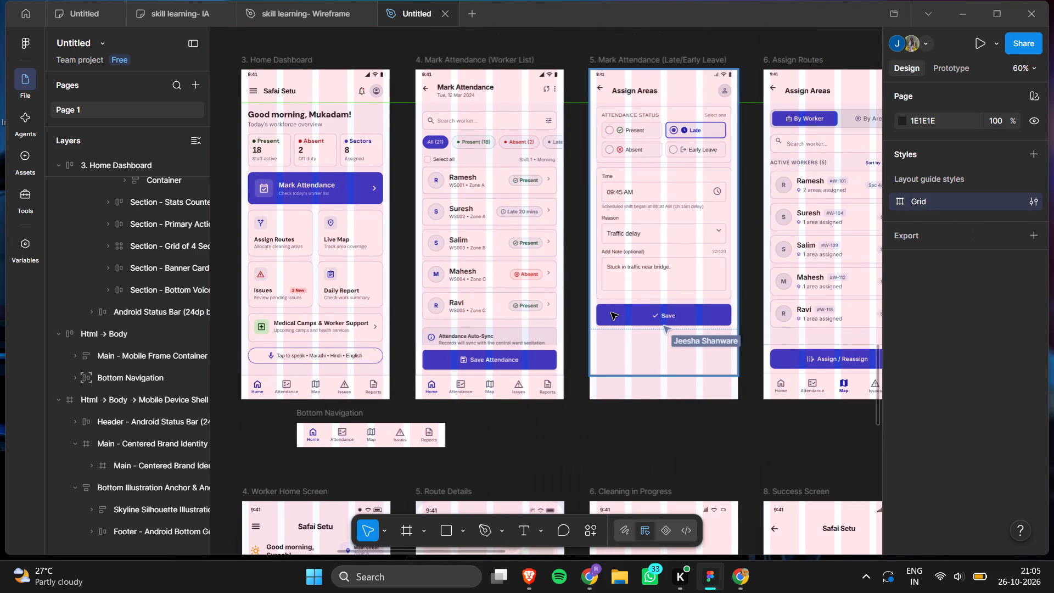
pyautogui.hotkey('ctrl', 'a')
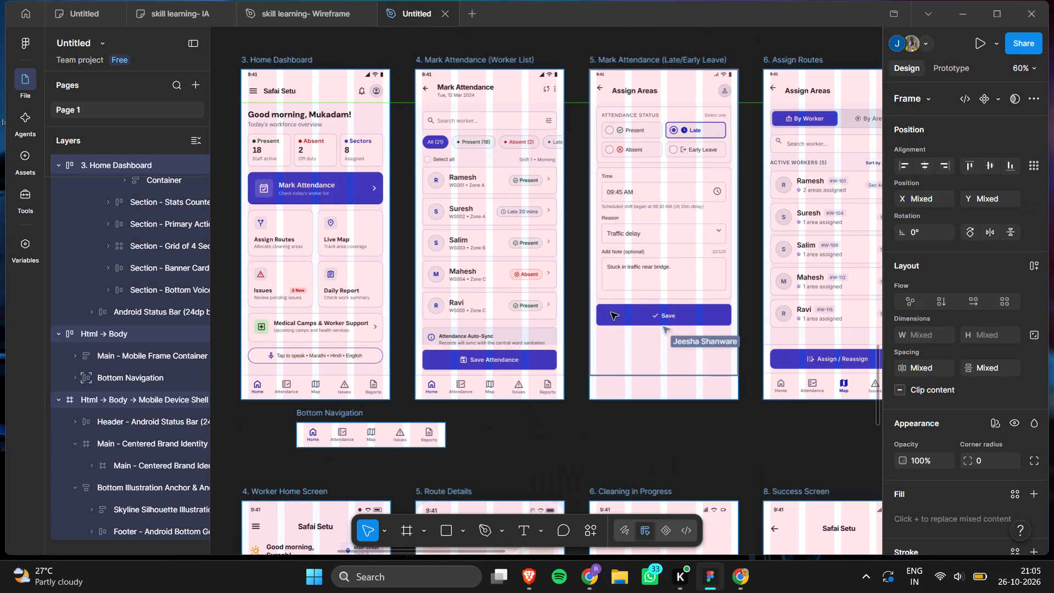
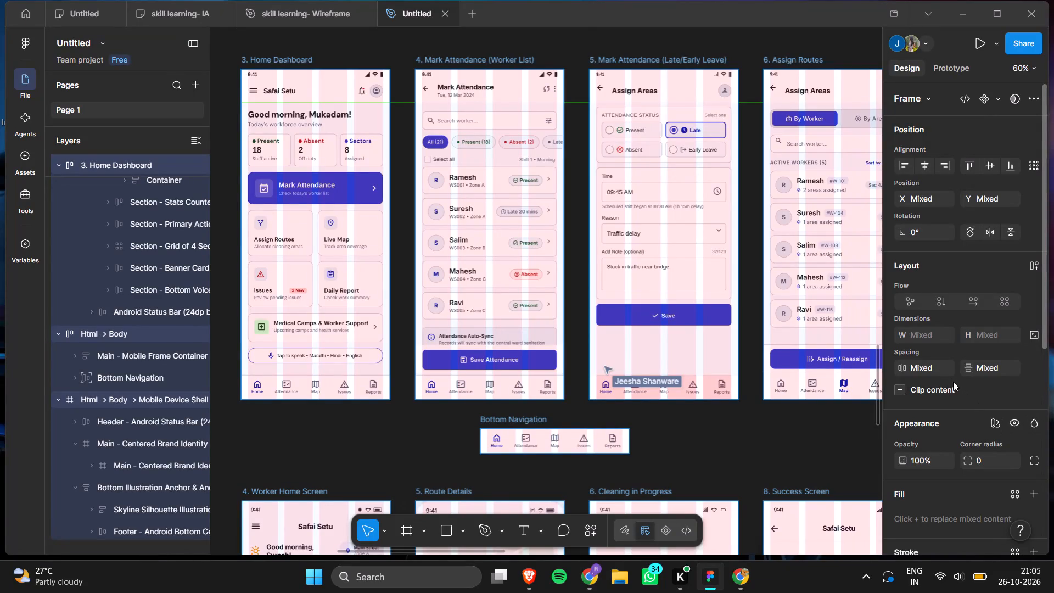
# Add a second layout guide to all selected frames alongside the existing 4-column guide.
pyautogui.scroll(3, 957, 240)
pyautogui.scroll(-1, 957, 240)
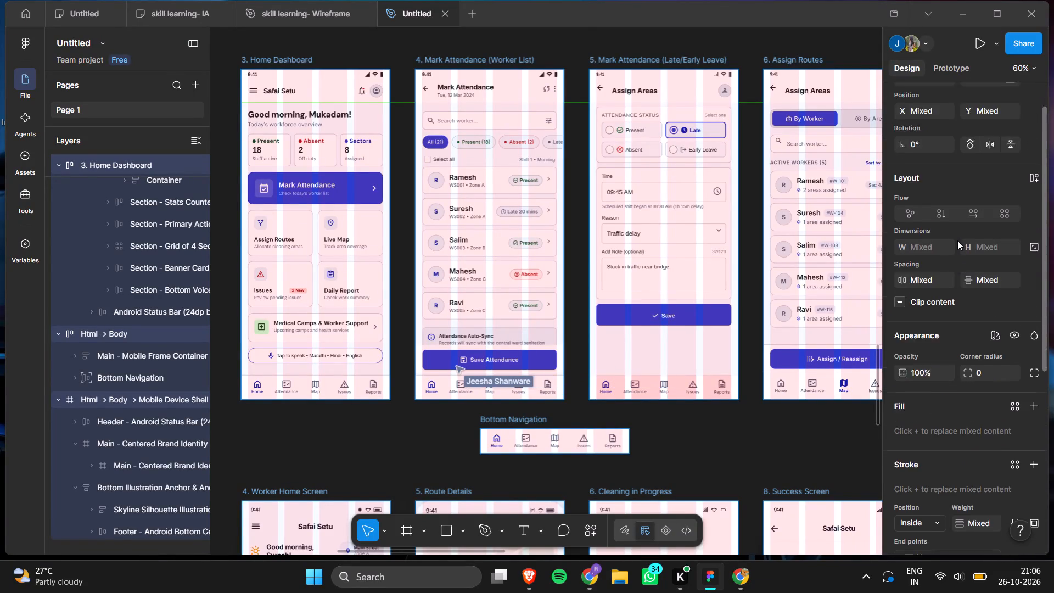
pyautogui.scroll(-5, 957, 240)
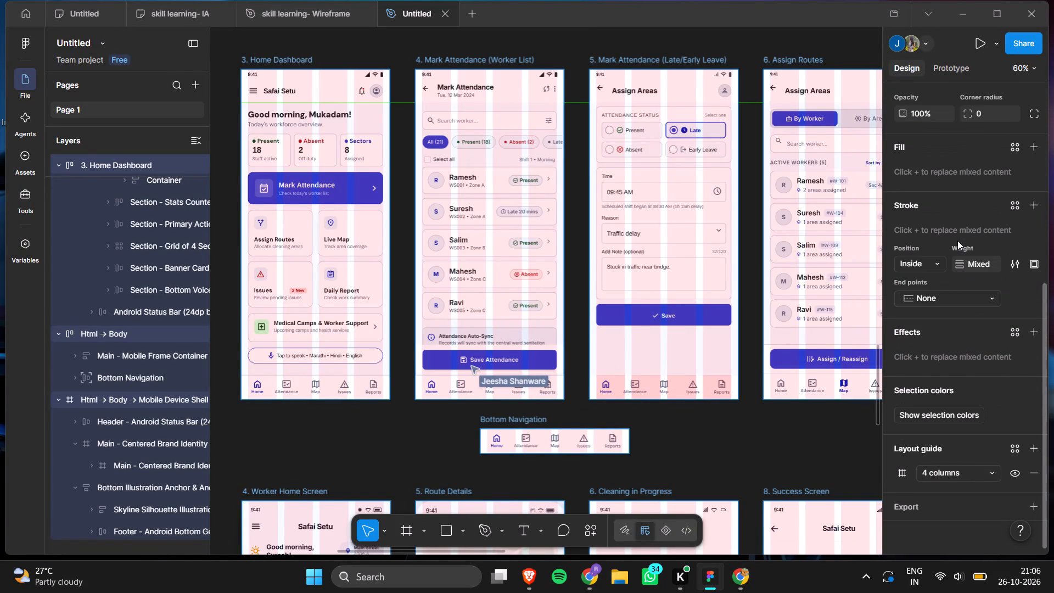
pyautogui.scroll(-1, 957, 240)
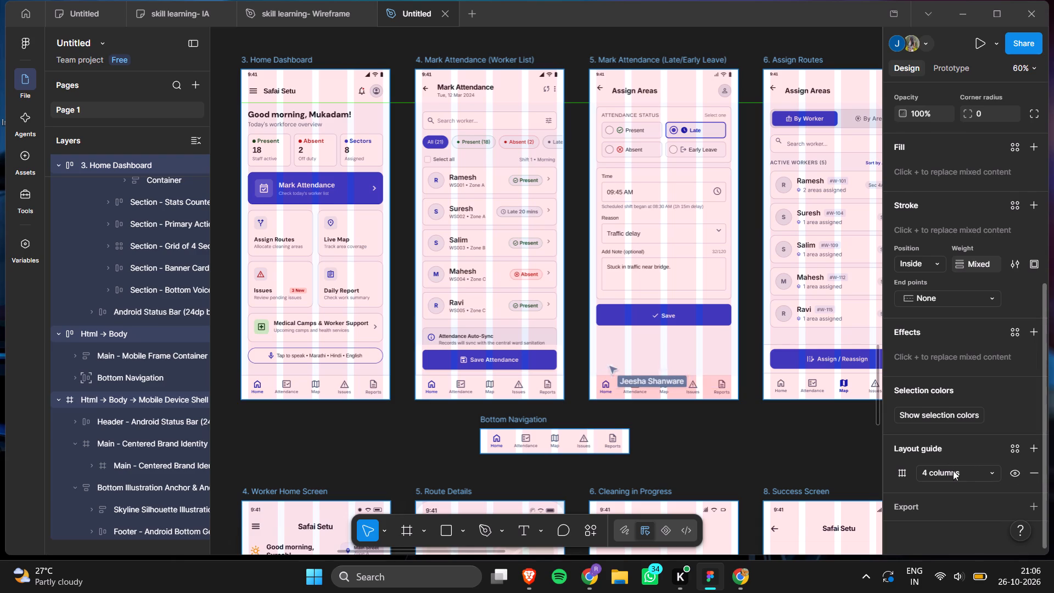
pyautogui.click(1033, 446)
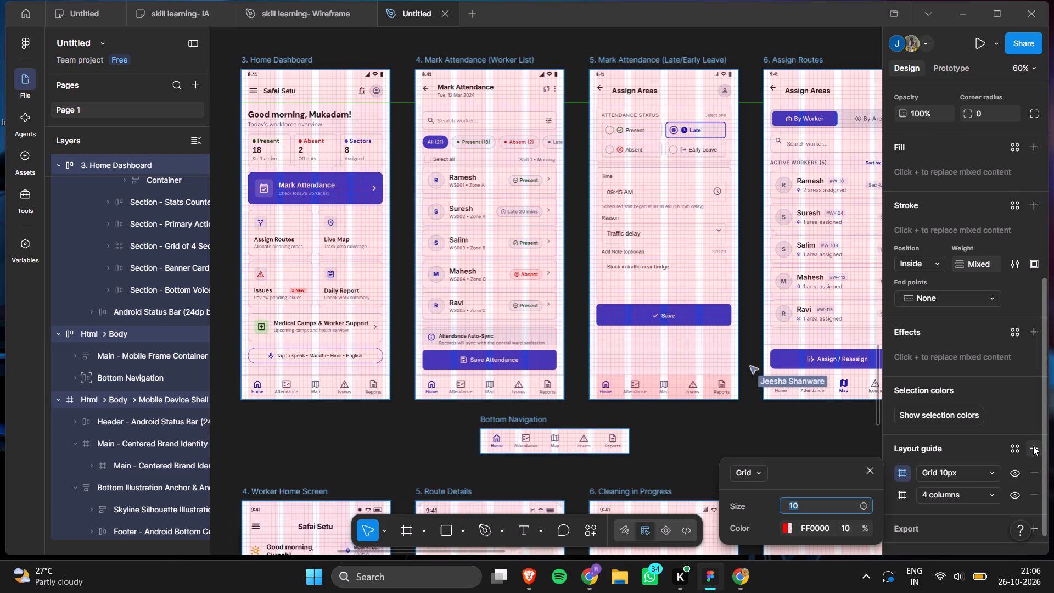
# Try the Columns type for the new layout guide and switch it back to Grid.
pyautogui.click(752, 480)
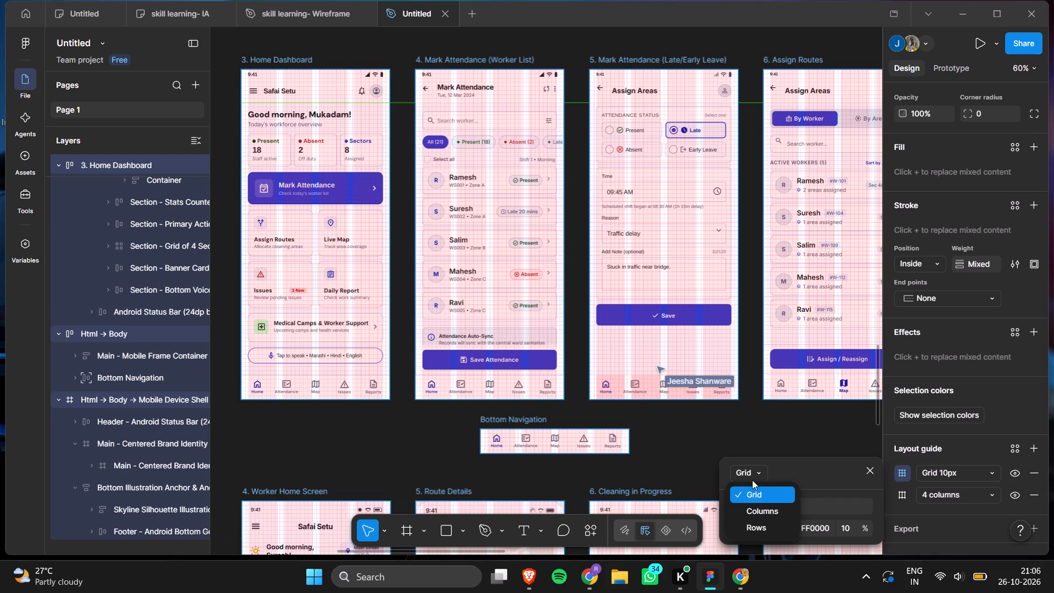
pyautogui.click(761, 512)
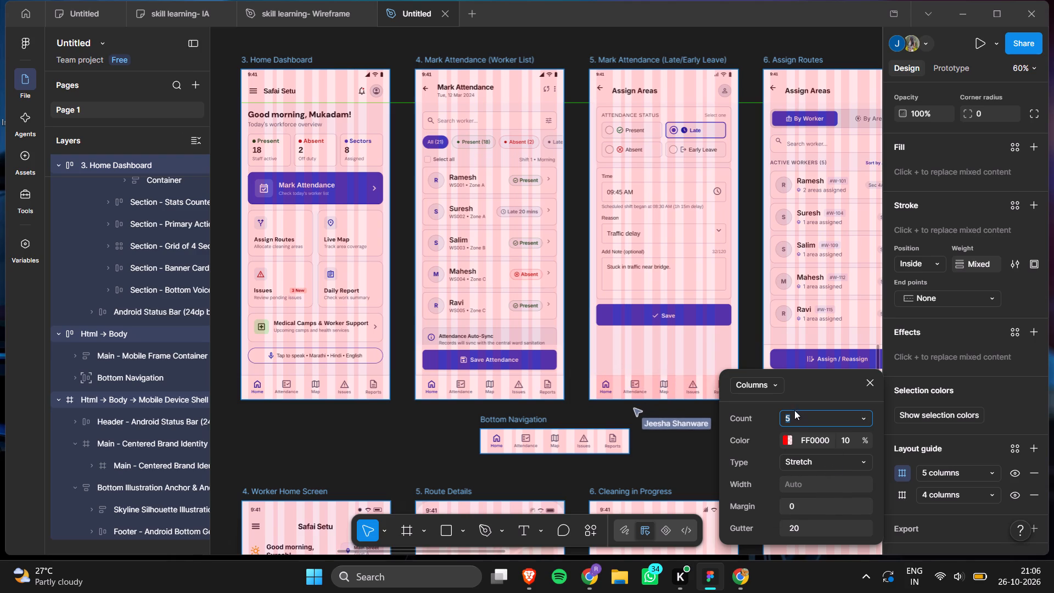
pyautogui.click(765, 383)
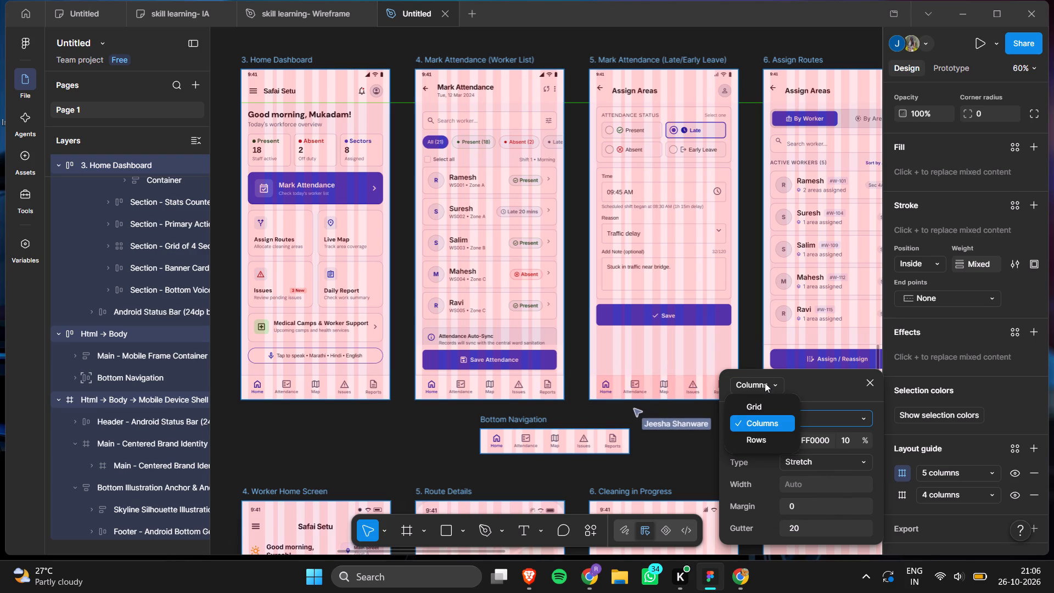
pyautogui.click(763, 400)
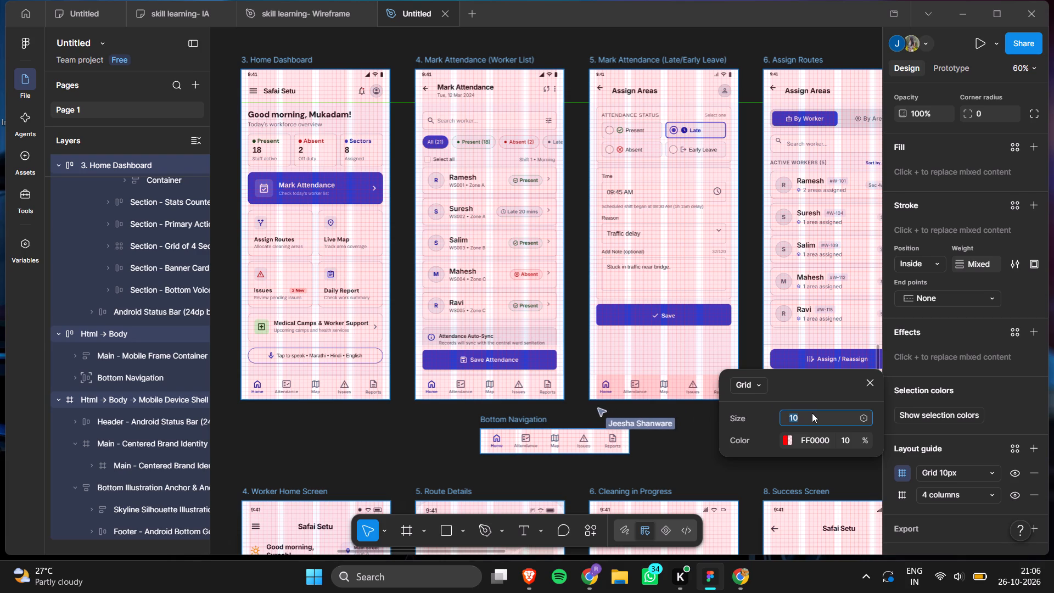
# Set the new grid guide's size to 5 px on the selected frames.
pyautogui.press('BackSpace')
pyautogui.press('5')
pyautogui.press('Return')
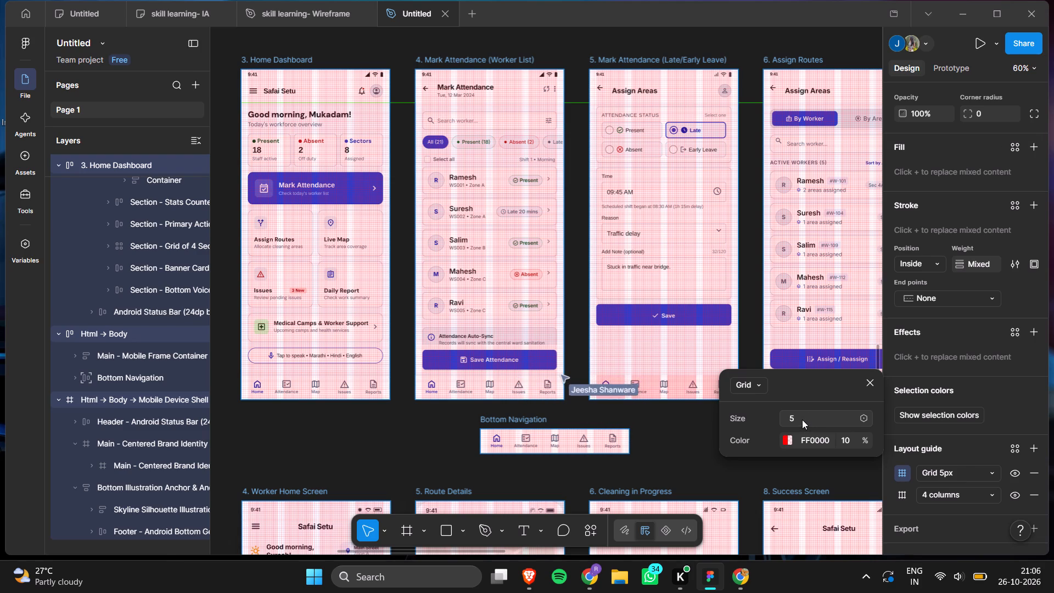
# Set the grid guide's size to 4 px on all selected frames and clear the selection.
pyautogui.doubleClick(802, 419)
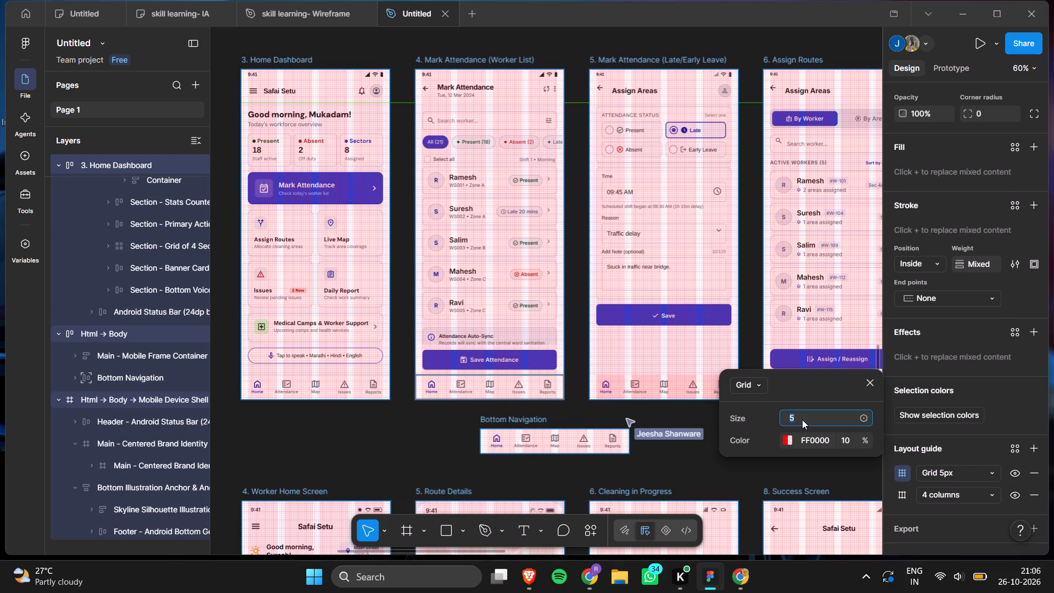
pyautogui.press('4')
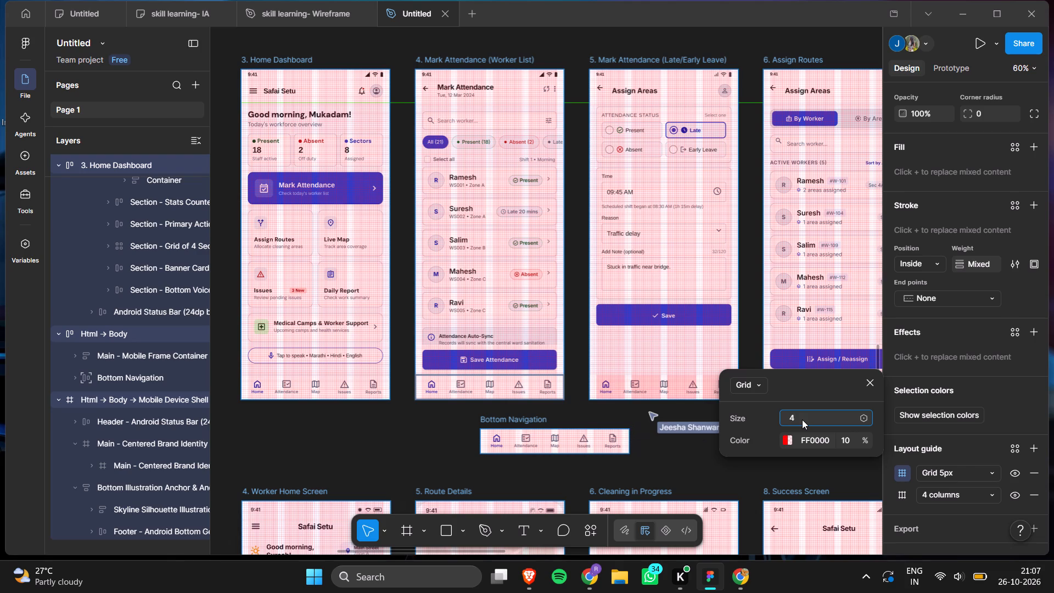
pyautogui.press('Return')
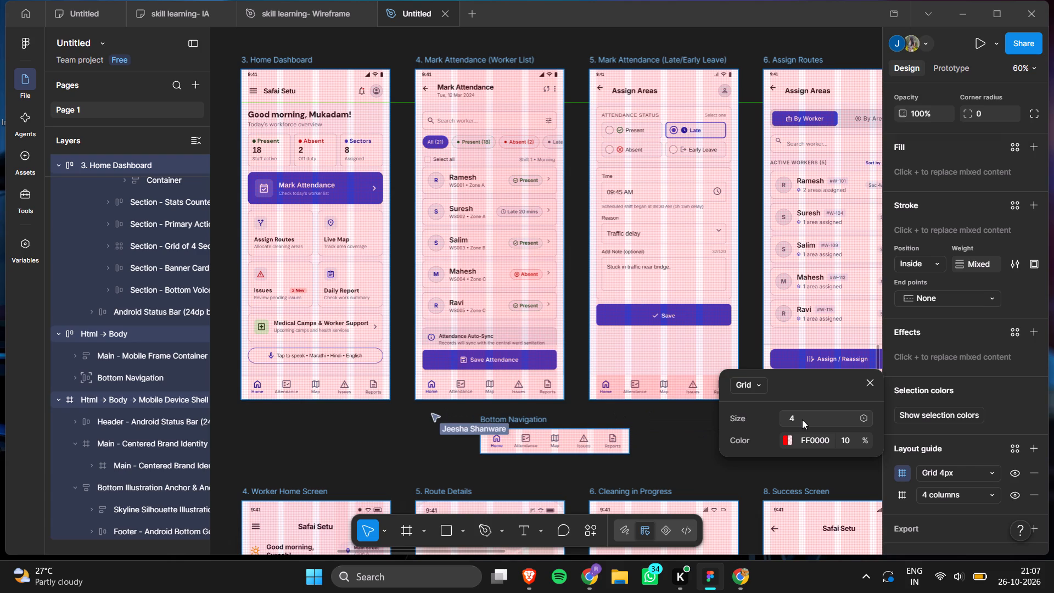
pyautogui.click(956, 440)
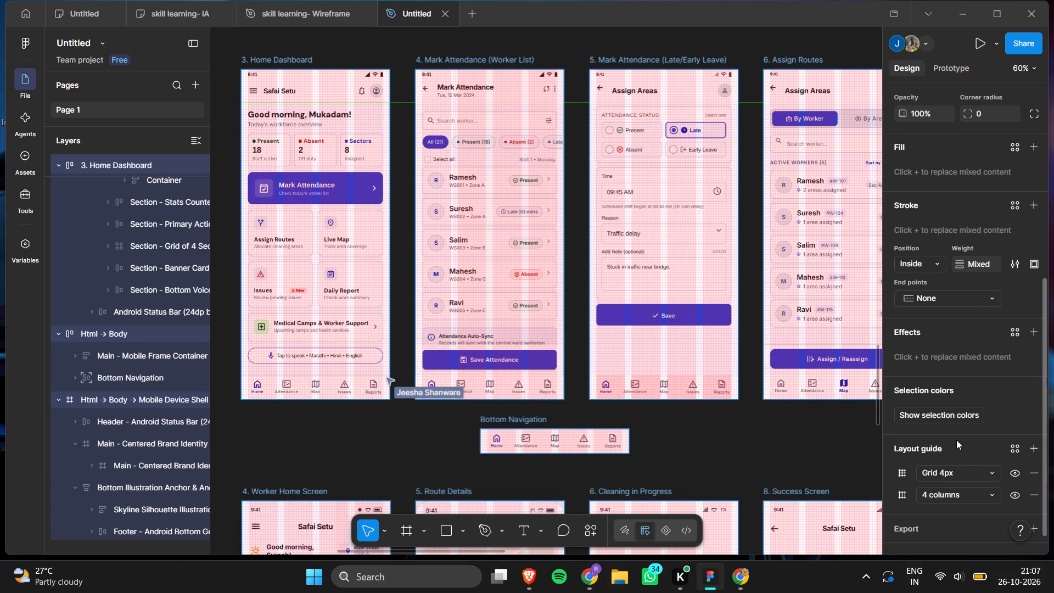
pyautogui.click(833, 443)
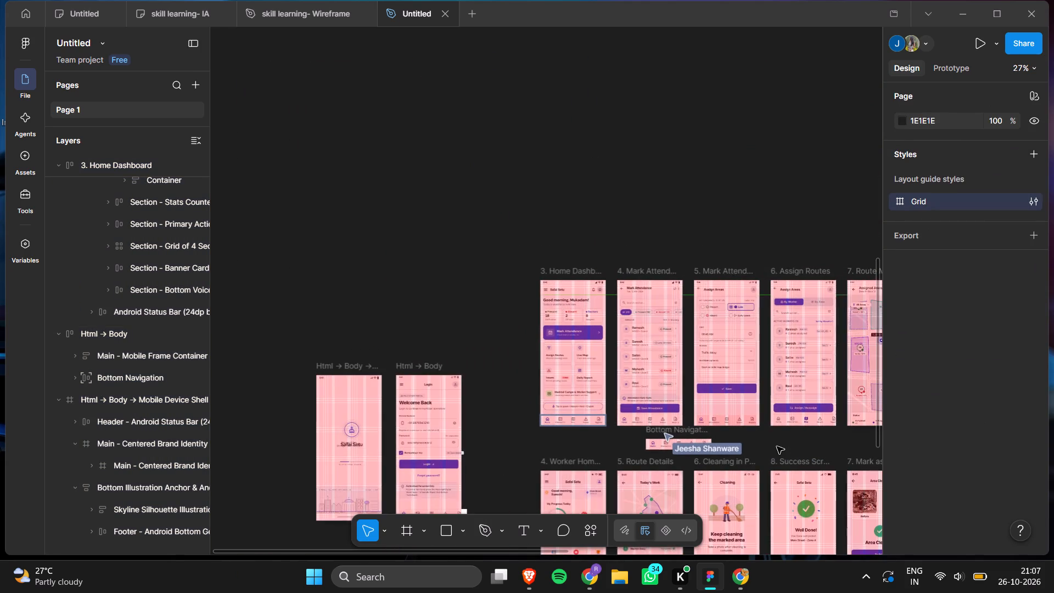
# Select all frames on the page and set the 4 px grid guide's colour opacity to 5%.
pyautogui.scroll(-2, 777, 446)
pyautogui.hscroll(-1, 777, 446)
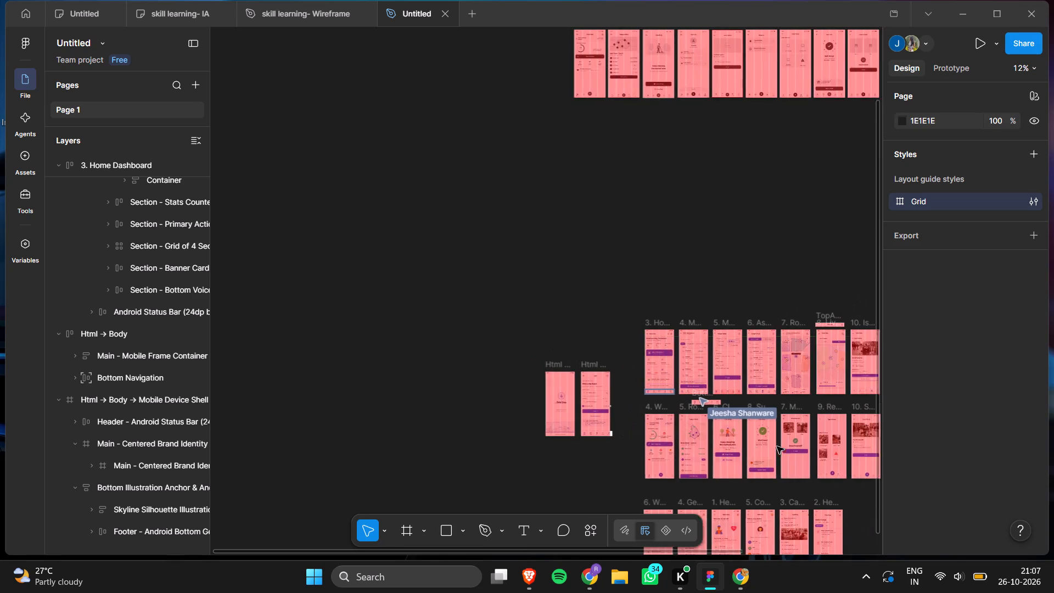
pyautogui.hscroll(-2, 777, 446)
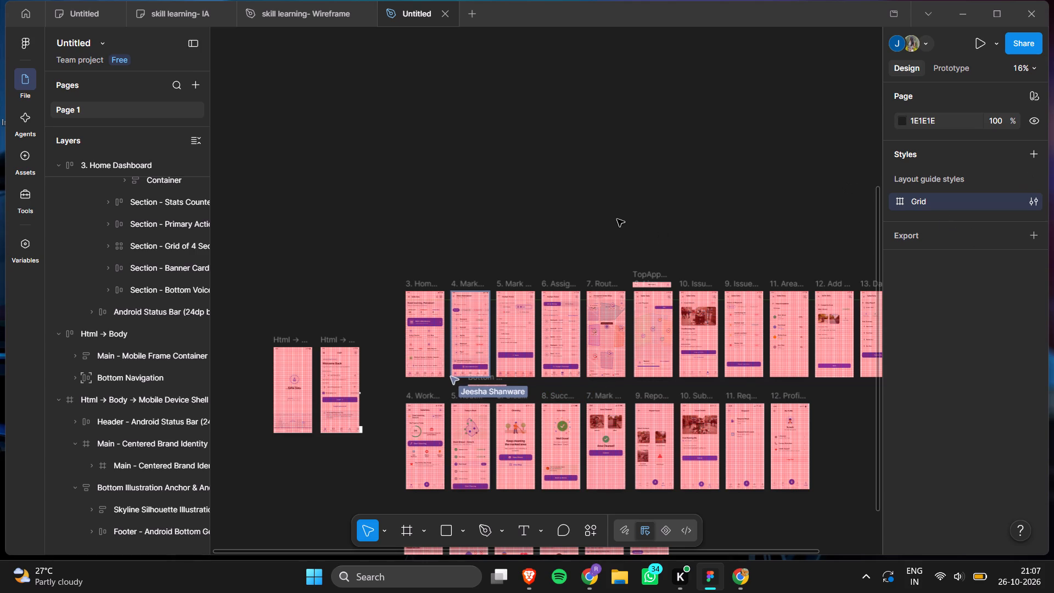
pyautogui.hotkey('ctrl', 'a')
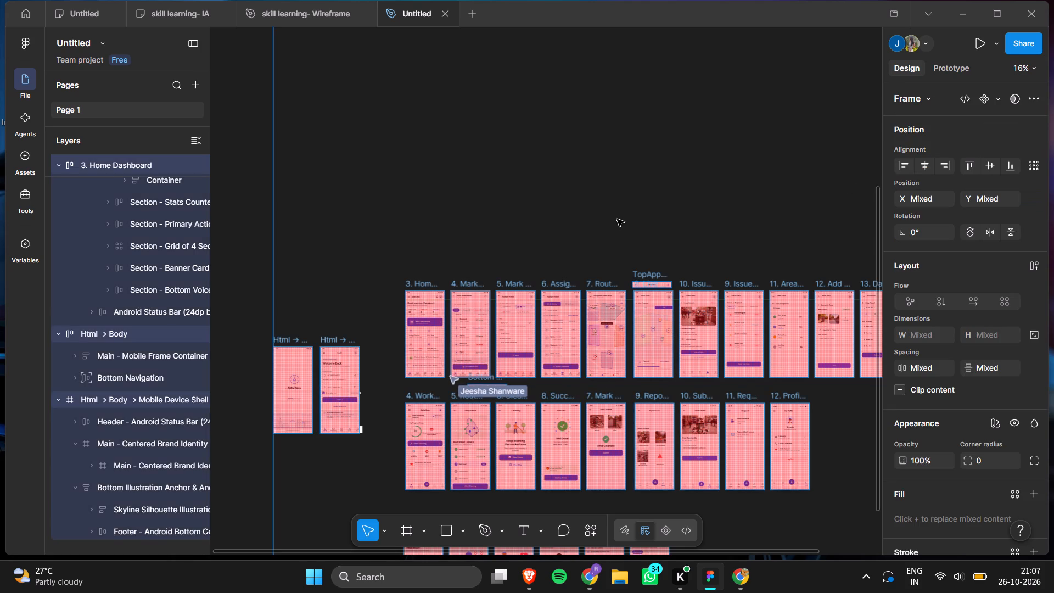
pyautogui.scroll(-7, 967, 426)
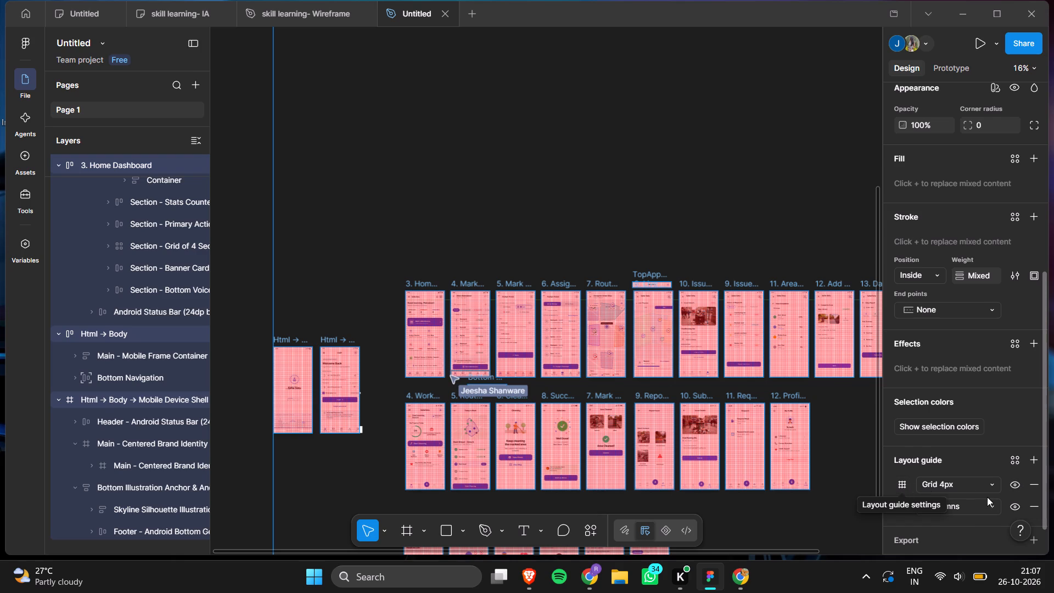
pyautogui.click(979, 483)
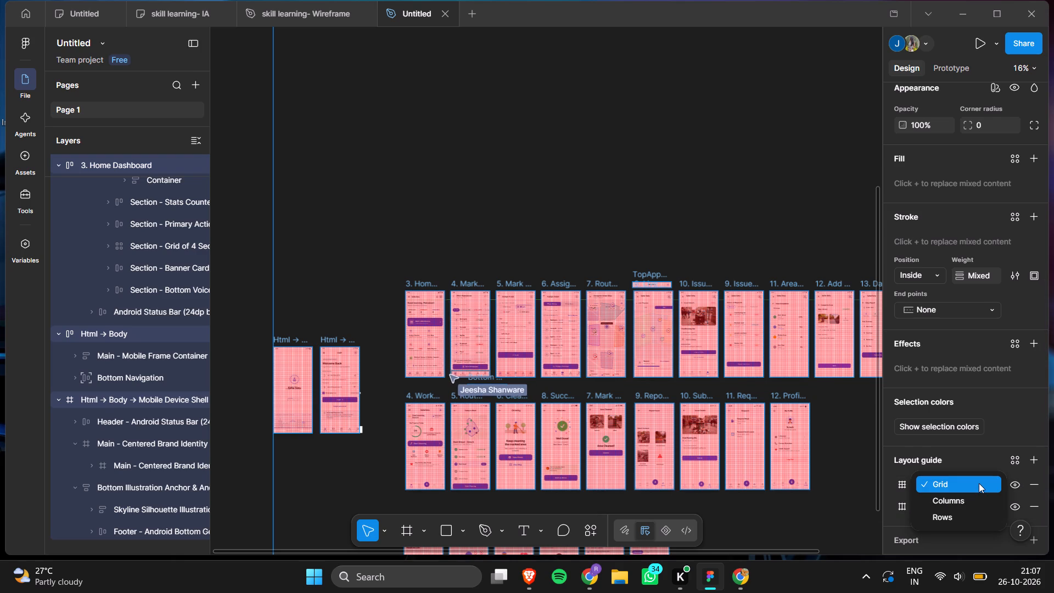
pyautogui.click(899, 483)
pyautogui.click(899, 483)
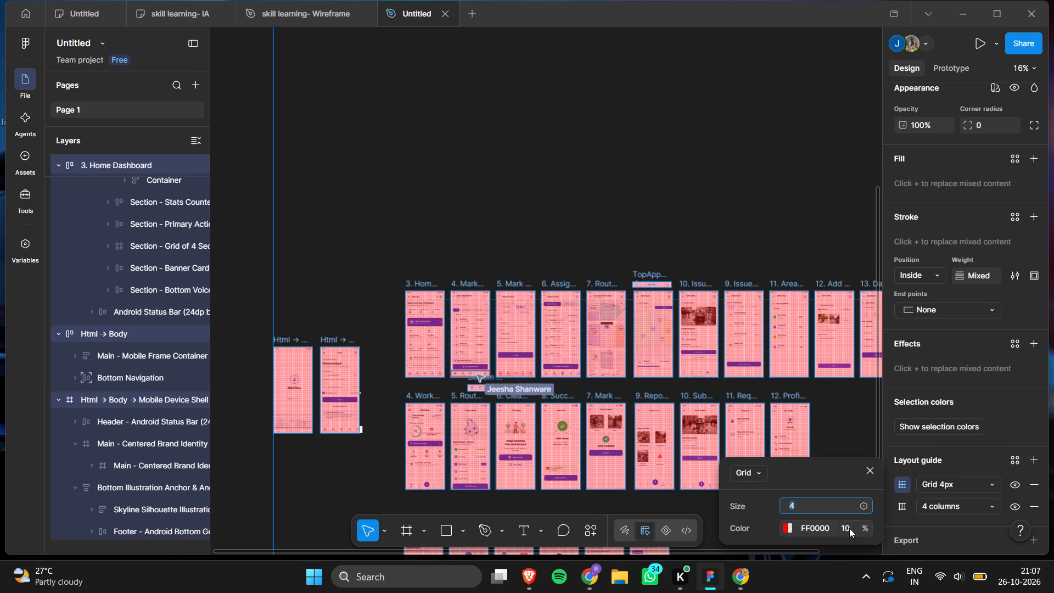
pyautogui.click(849, 528)
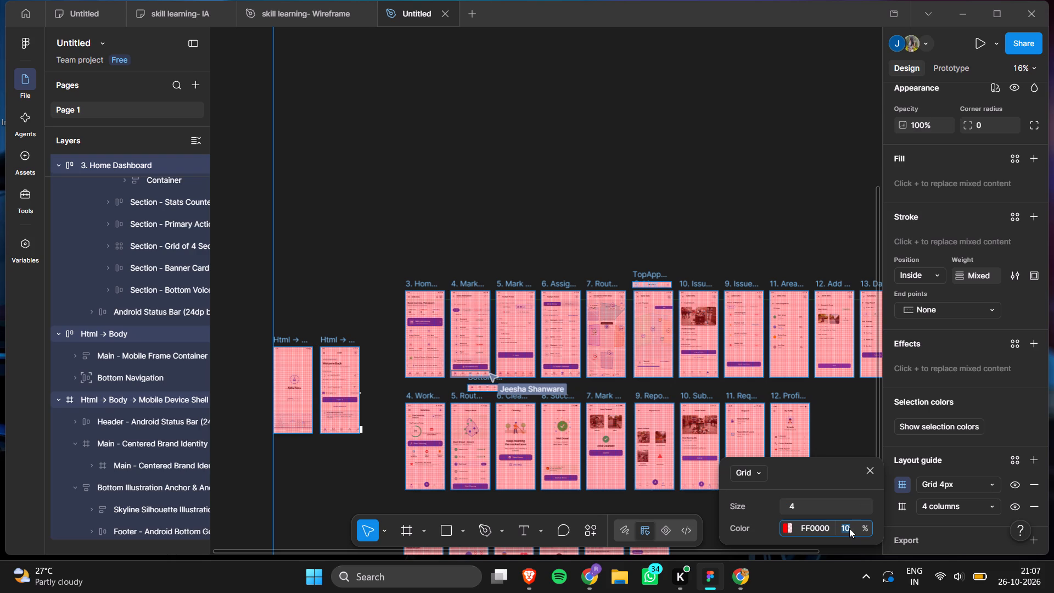
pyautogui.press('5')
pyautogui.press('Return')
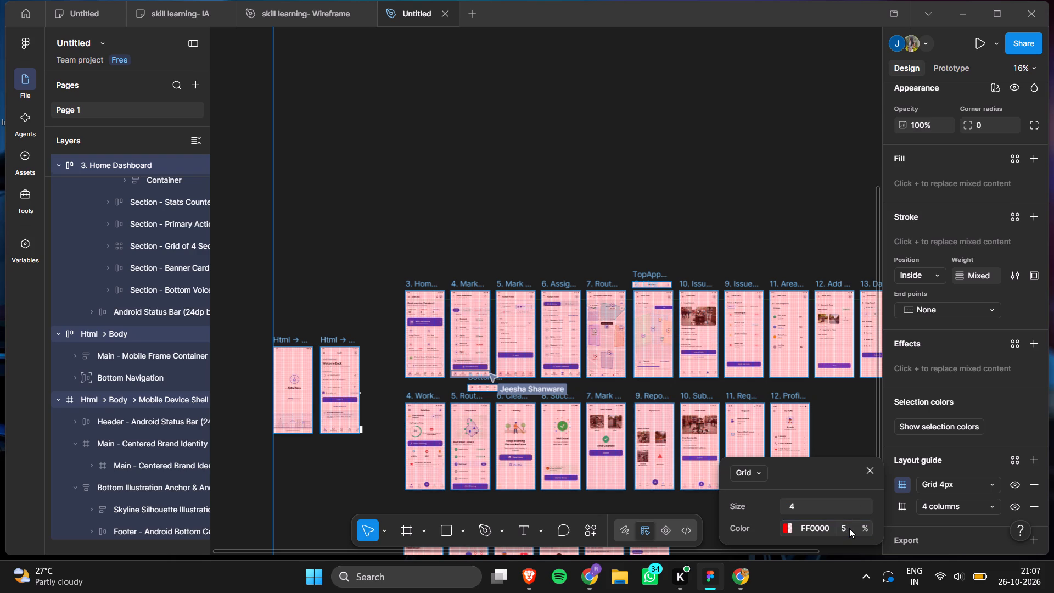
# Set the 4-column guide's colour opacity to 5% on all selected frames and clear the selection.
pyautogui.click(909, 499)
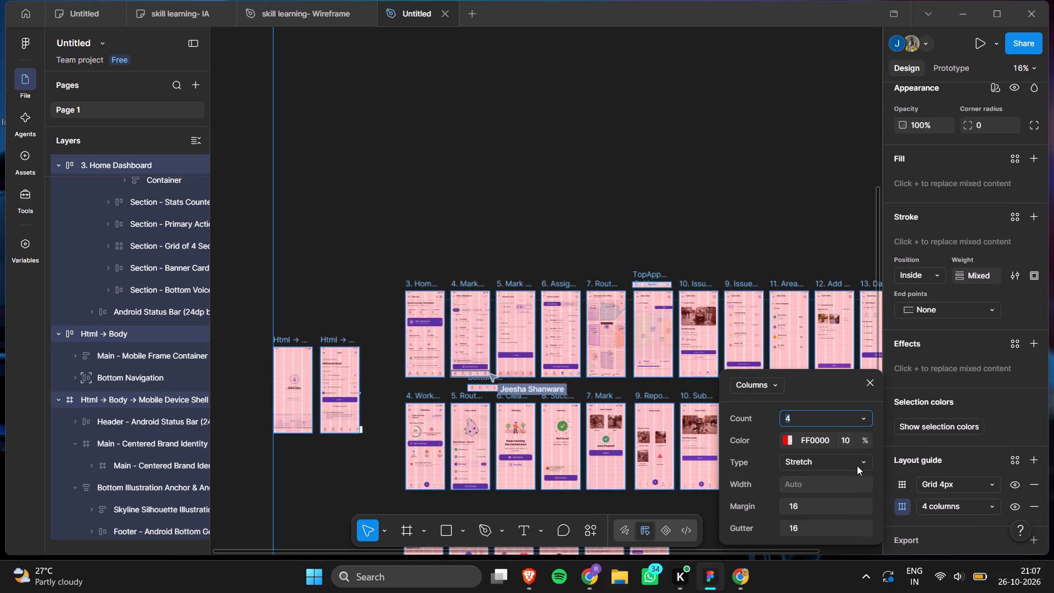
pyautogui.click(845, 437)
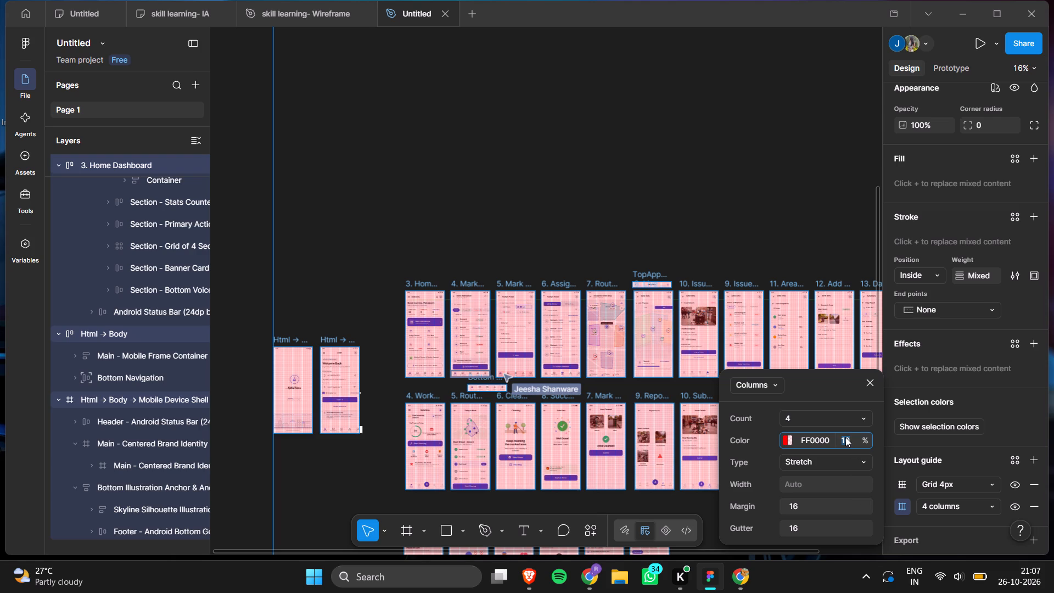
pyautogui.press('5')
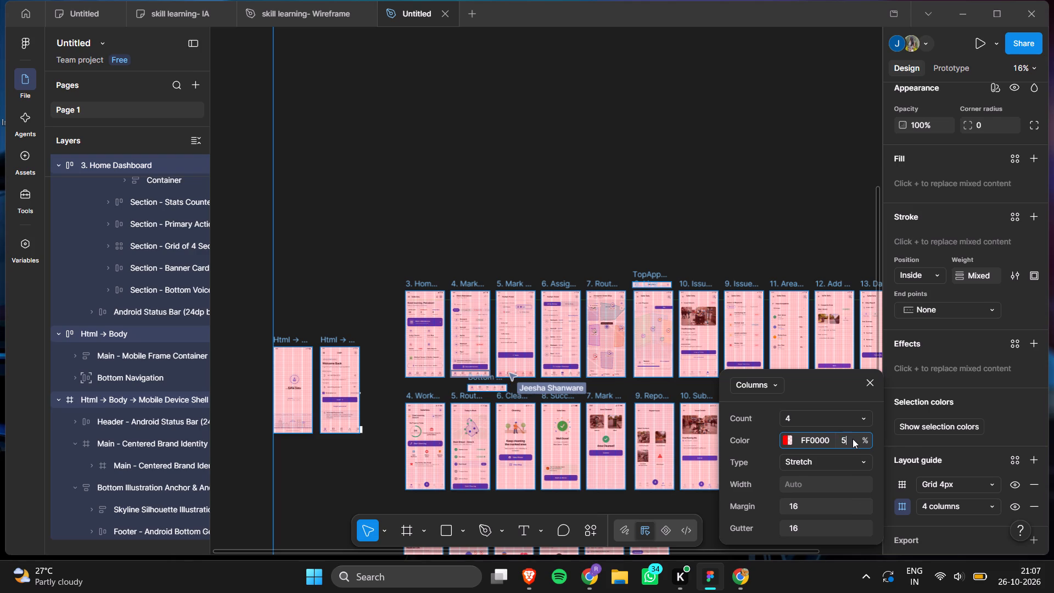
pyautogui.press('Return')
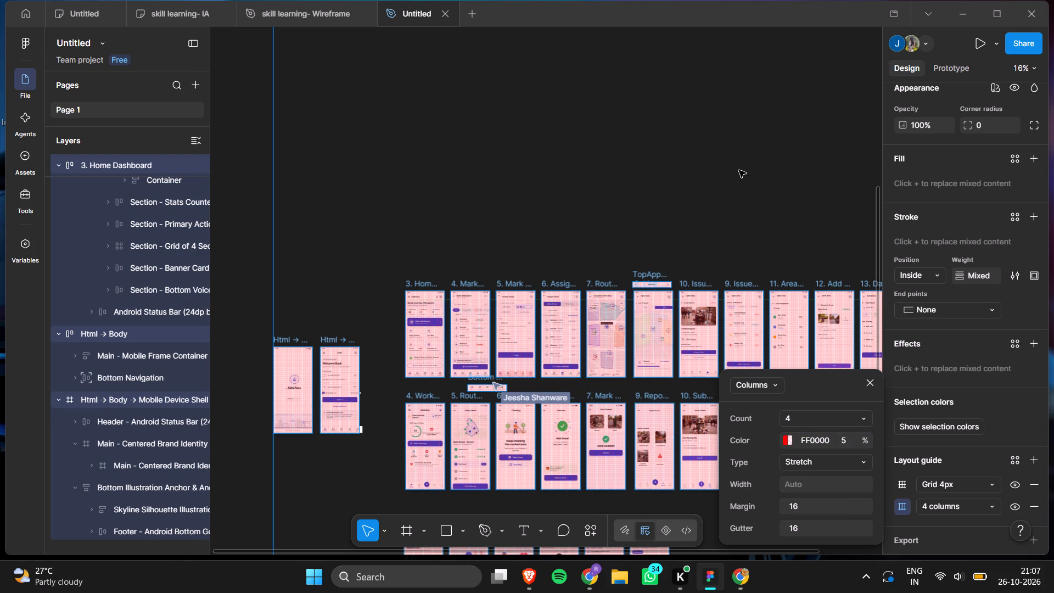
pyautogui.click(737, 167)
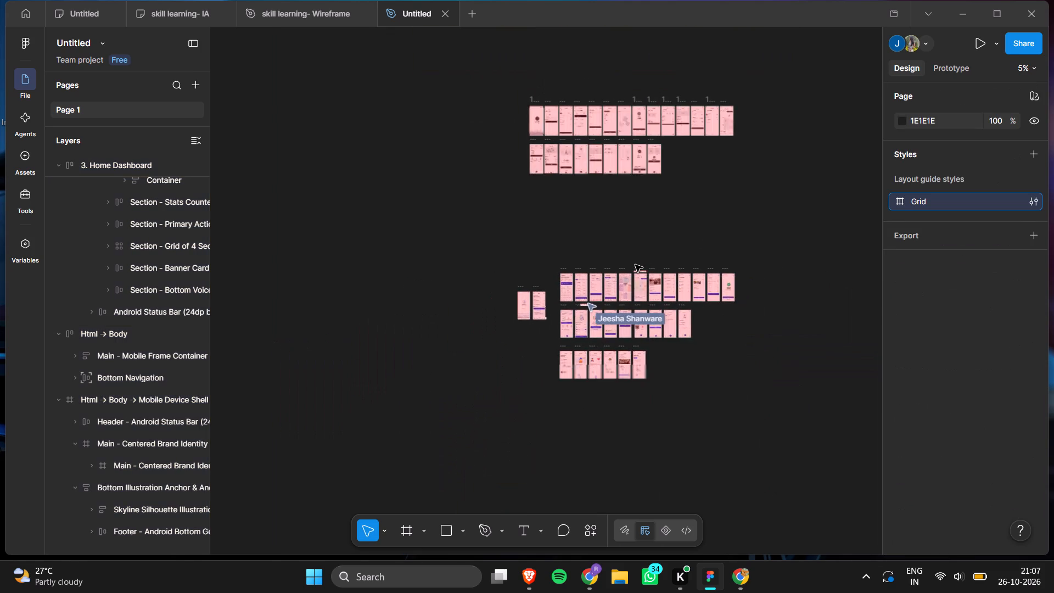
# Select all frames on the page and set the 4-column guide's colour opacity to 8%.
pyautogui.scroll(-1, 635, 265)
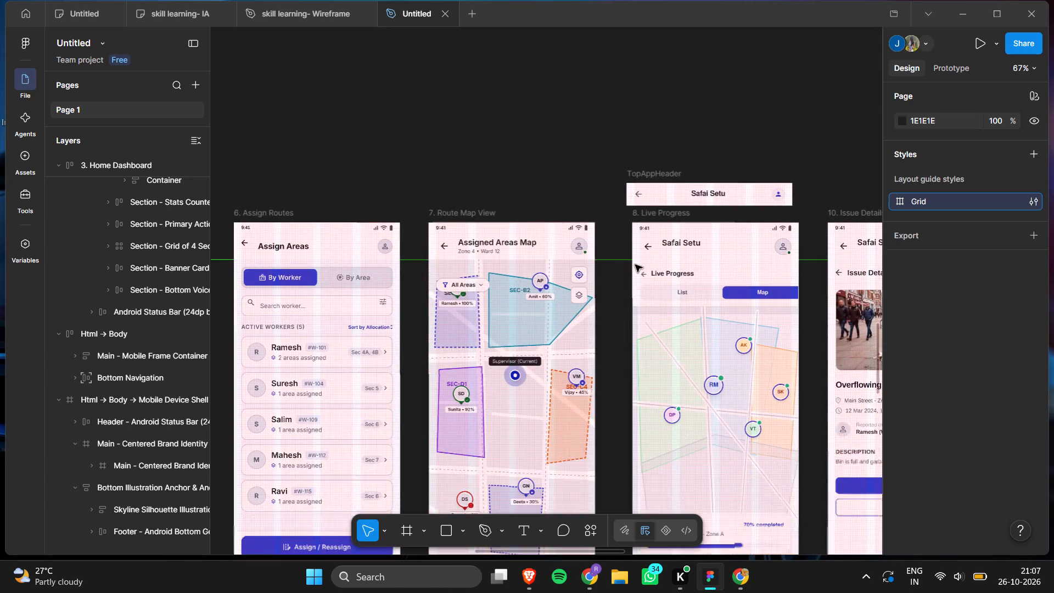
pyautogui.scroll(-3, 635, 265)
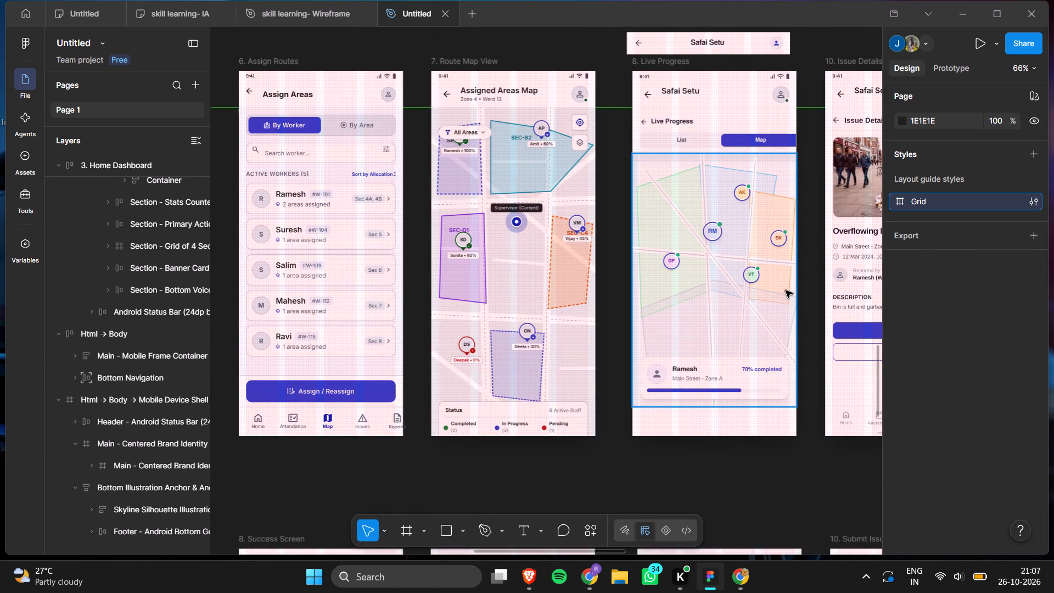
pyautogui.hotkey('ctrl', 'a')
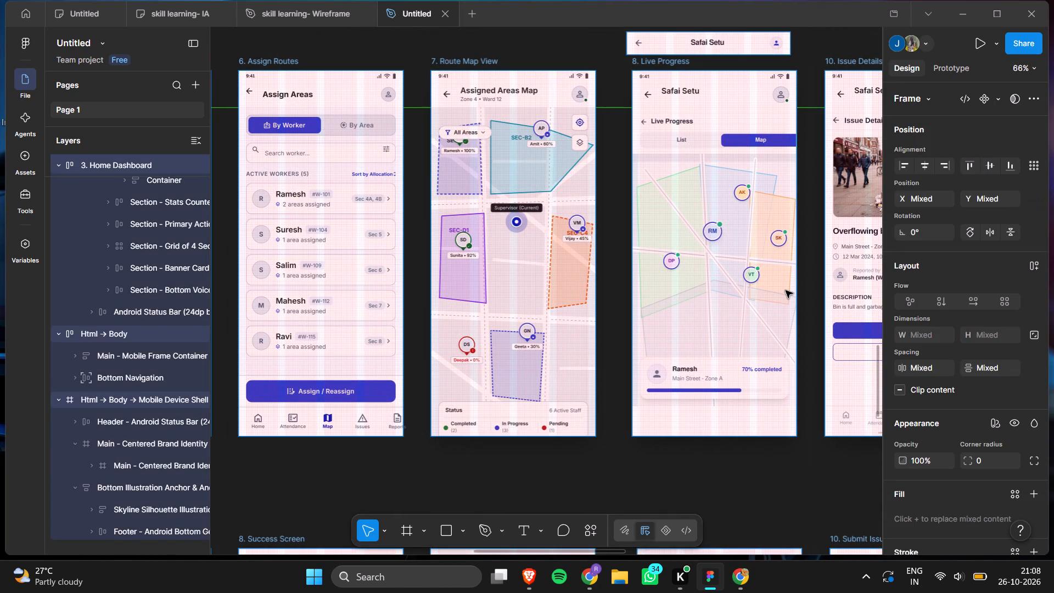
pyautogui.scroll(-5, 935, 420)
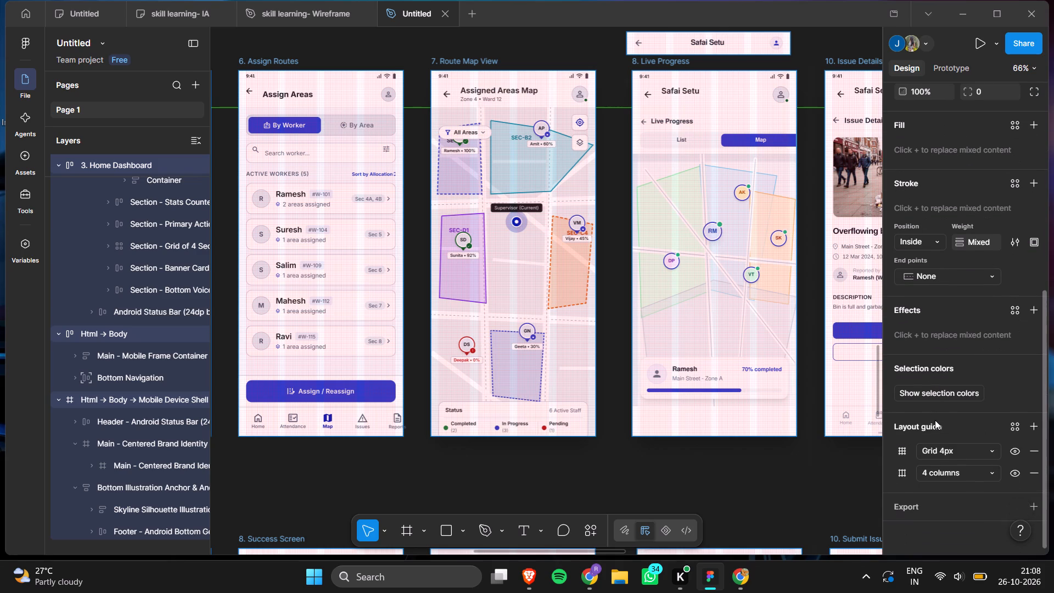
pyautogui.click(899, 479)
pyautogui.click(844, 443)
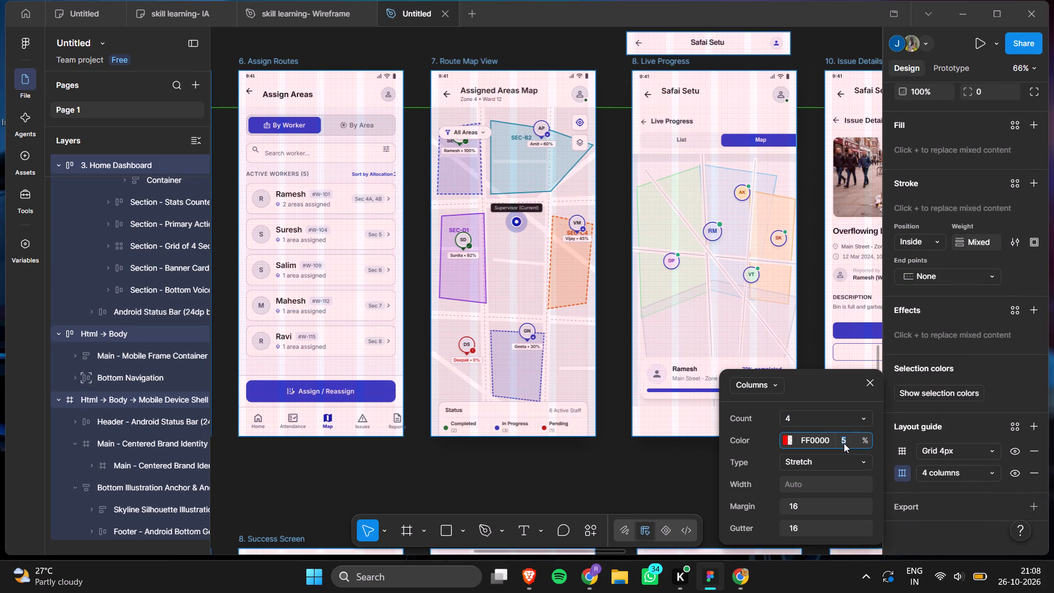
pyautogui.click(844, 443)
pyautogui.doubleClick(844, 443)
pyautogui.press('8')
pyautogui.press('Return')
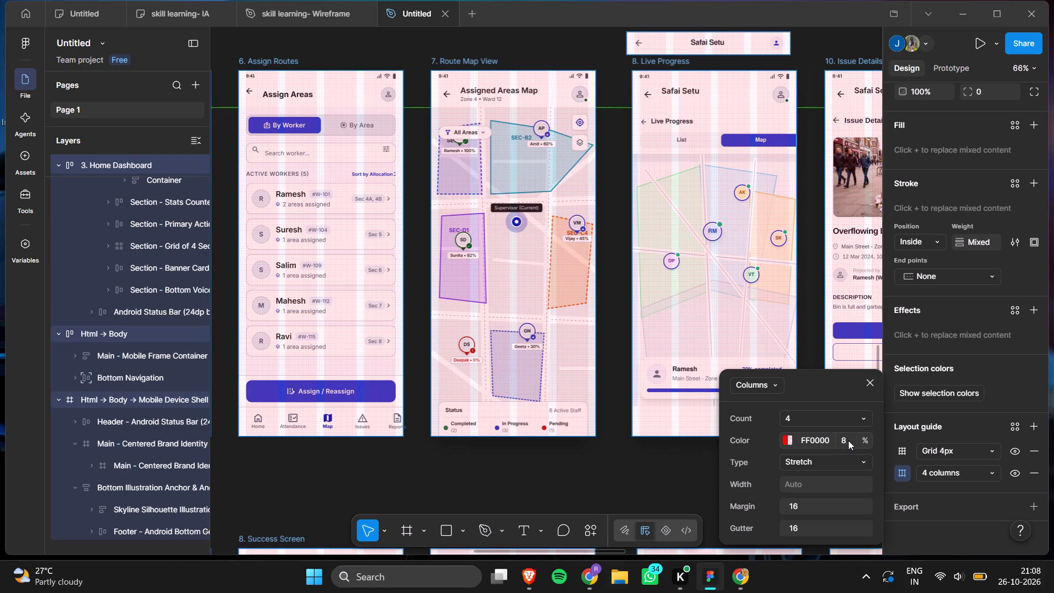
# Set the 4-column guide's colour opacity to 10% on all selected frames and clear the selection.
pyautogui.doubleClick(848, 440)
pyautogui.press('1')
pyautogui.press('0')
pyautogui.press('Return')
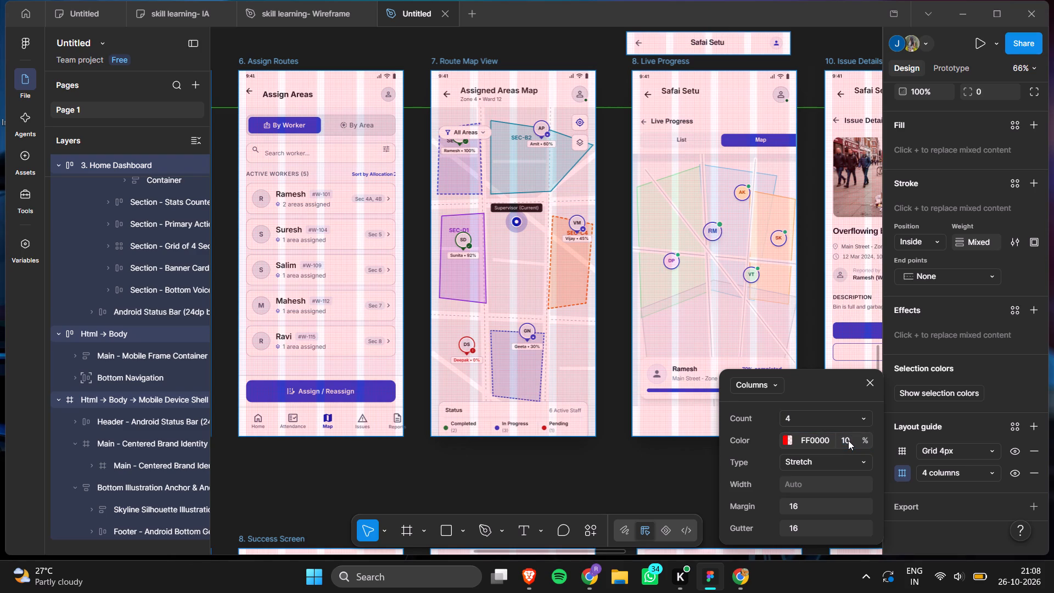
pyautogui.click(658, 469)
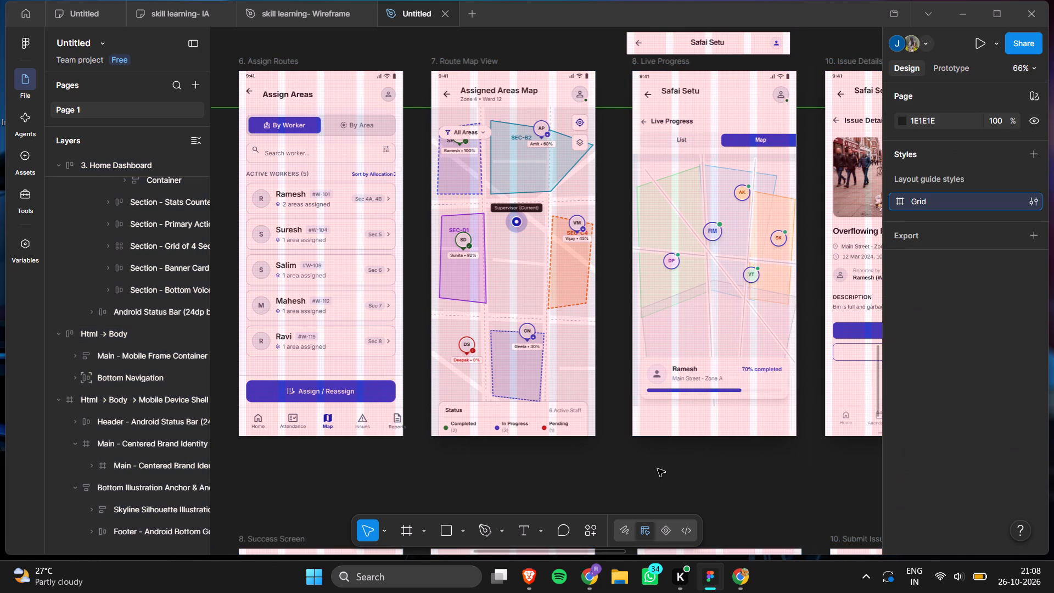
# Review the column and grid guides across the Safai Setu login, dashboard, attendance and wireframe screens.
pyautogui.hscroll(5, 658, 469)
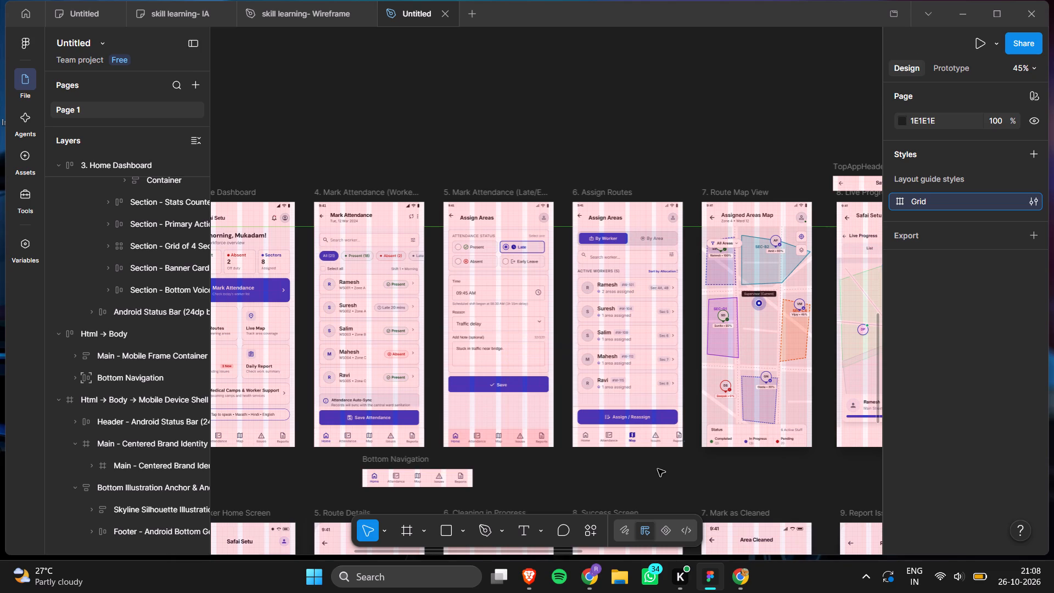
pyautogui.hscroll(1, 658, 469)
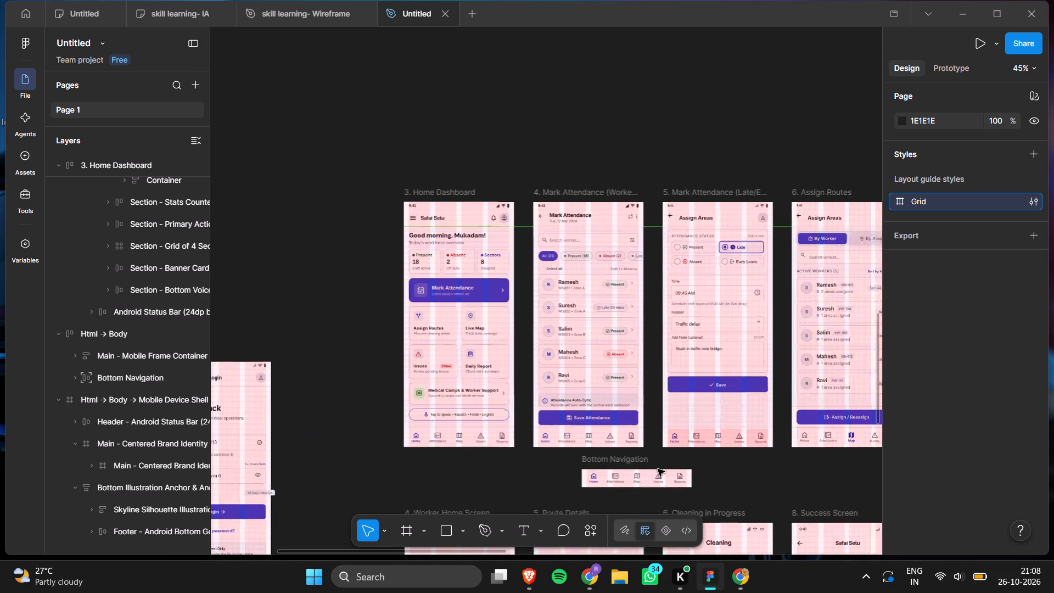
pyautogui.hscroll(1, 658, 469)
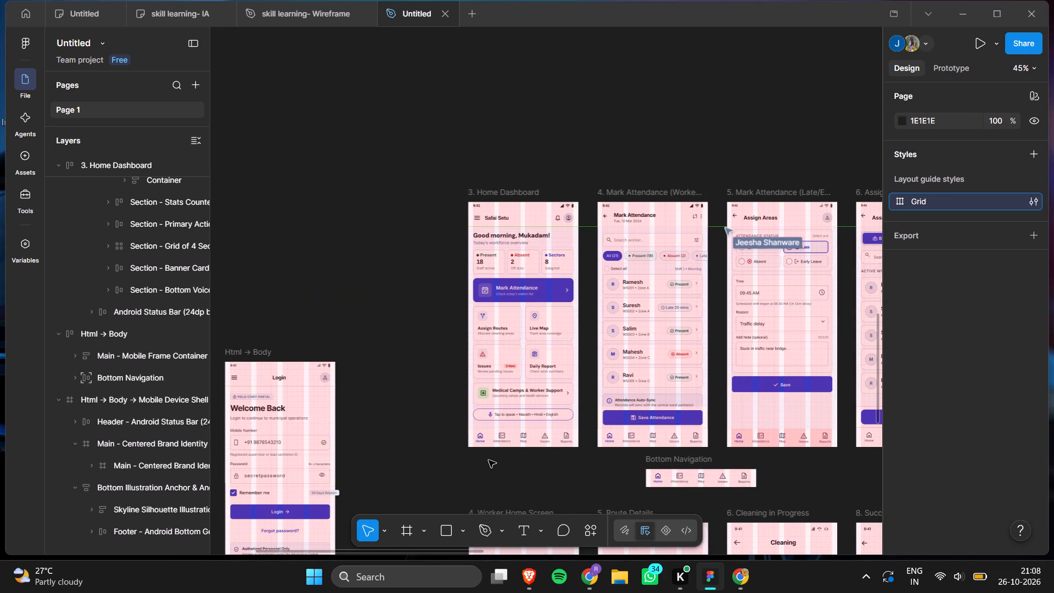
pyautogui.click(489, 460)
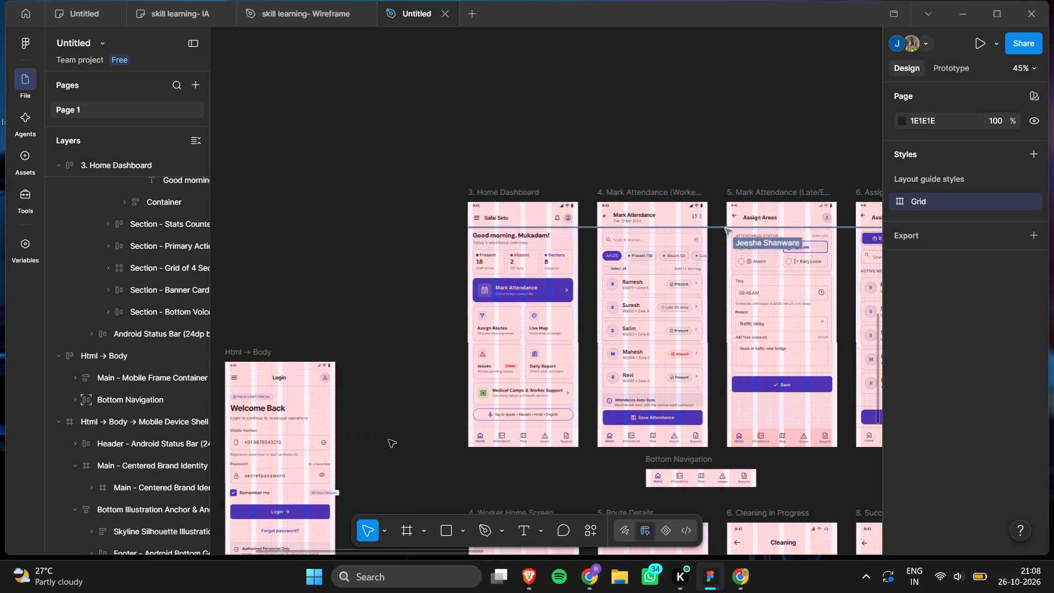
pyautogui.hscroll(-1, 530, 444)
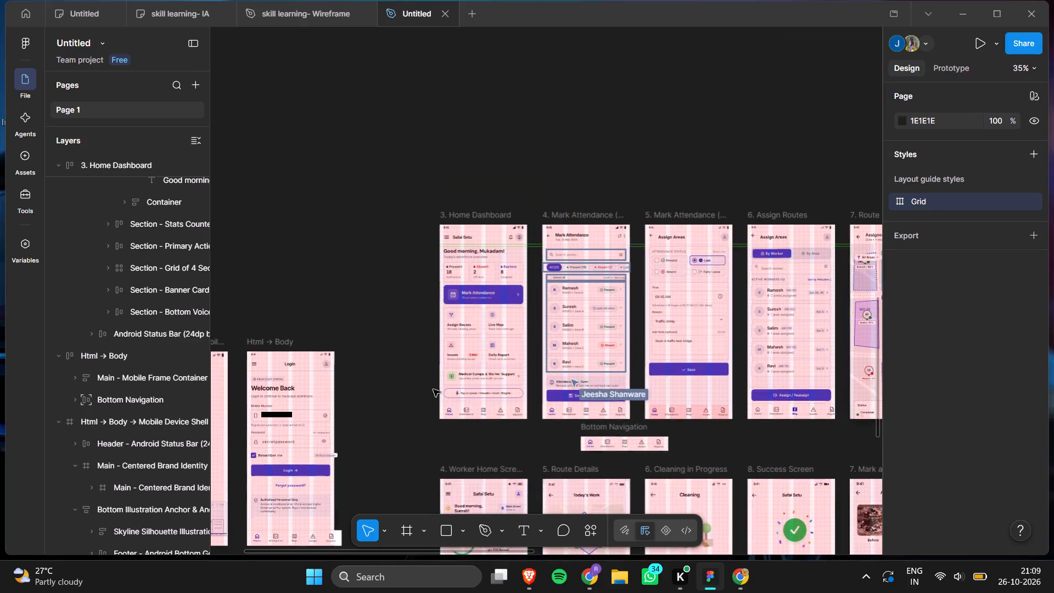
pyautogui.scroll(5, 569, 335)
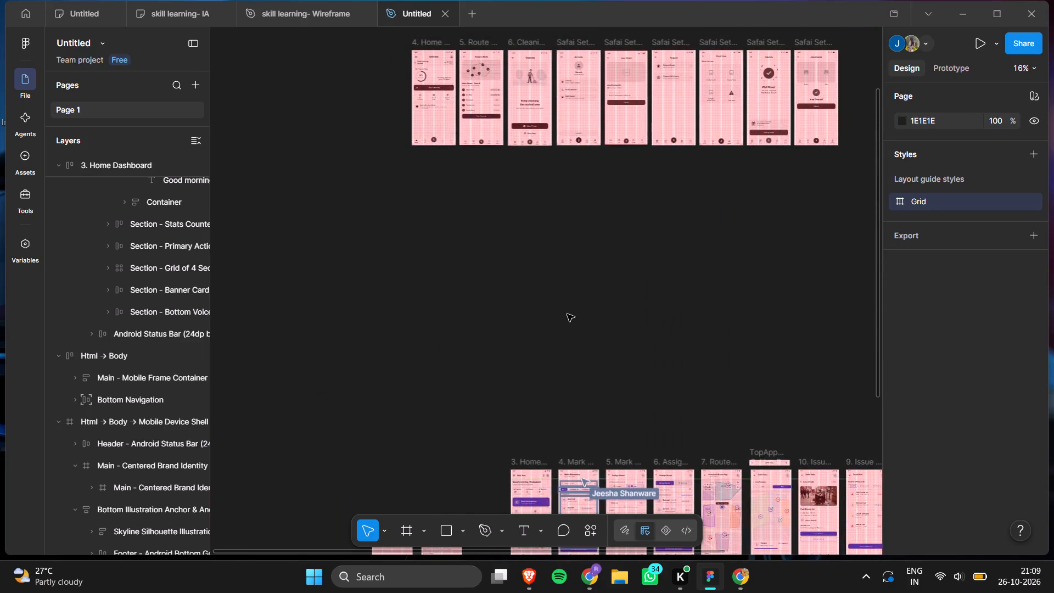
pyautogui.hscroll(6, 567, 314)
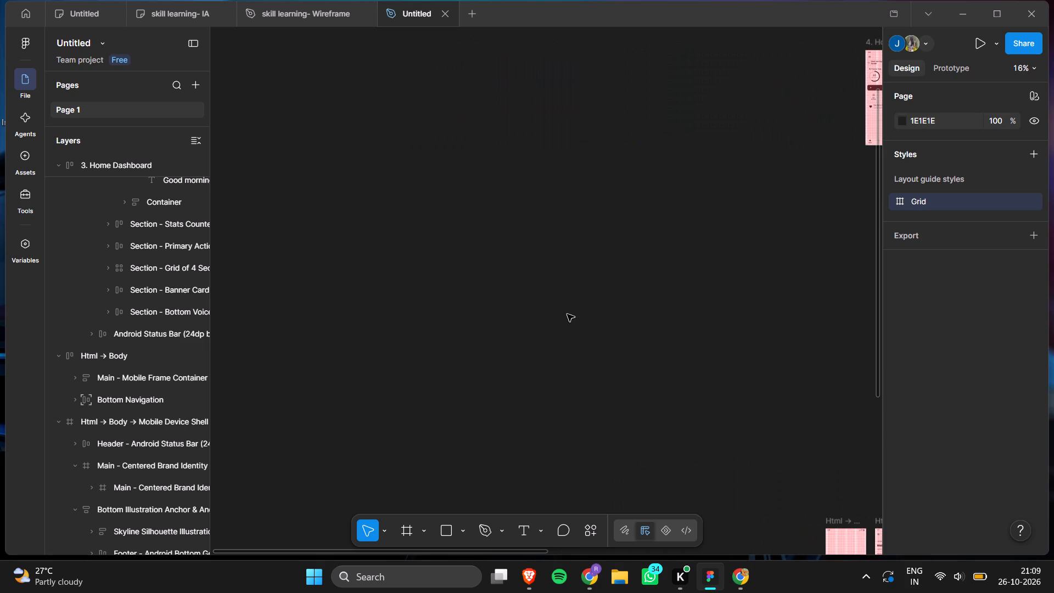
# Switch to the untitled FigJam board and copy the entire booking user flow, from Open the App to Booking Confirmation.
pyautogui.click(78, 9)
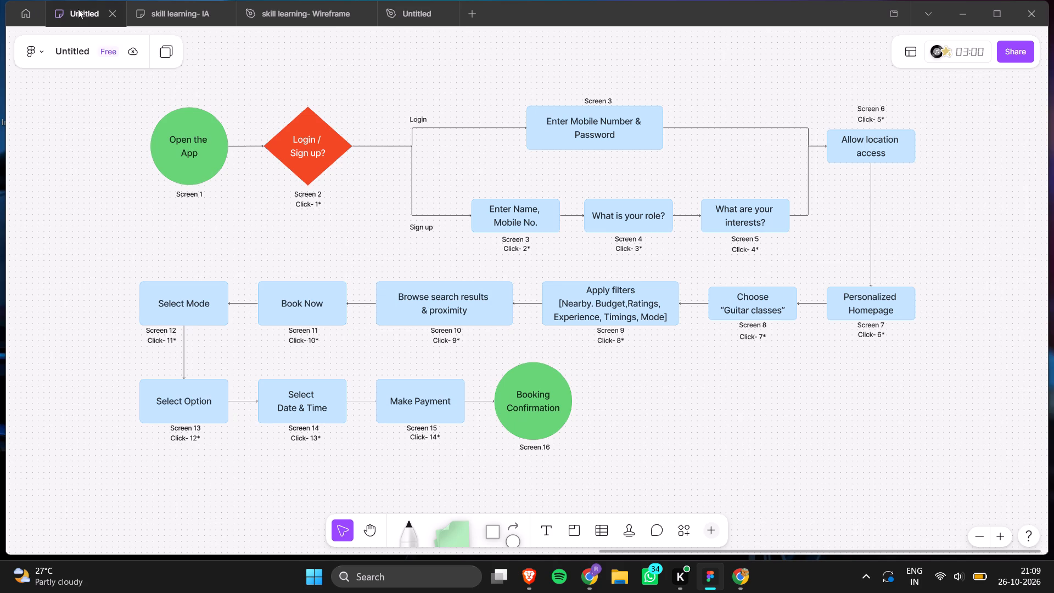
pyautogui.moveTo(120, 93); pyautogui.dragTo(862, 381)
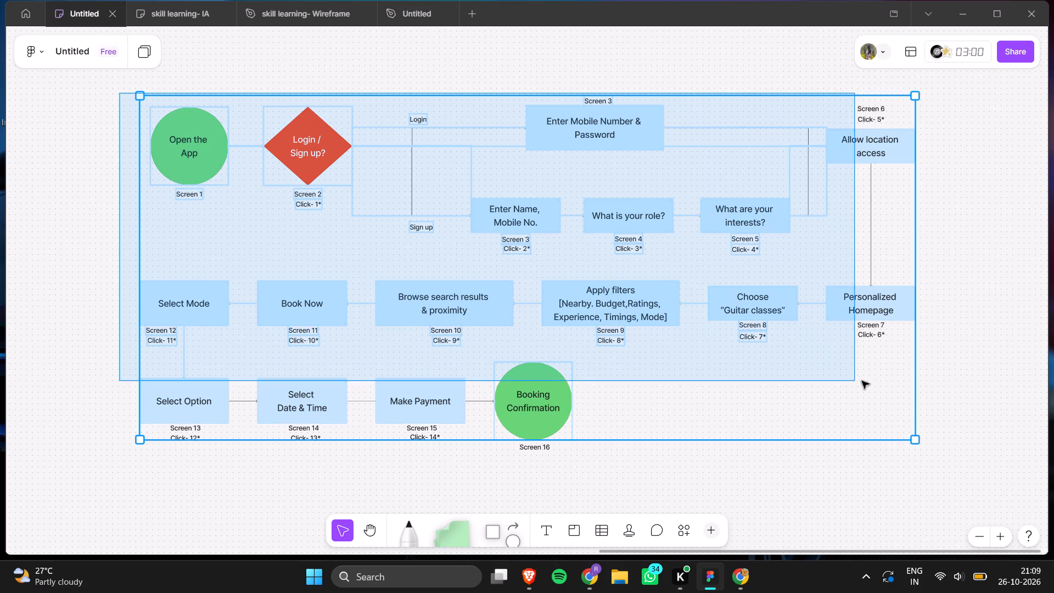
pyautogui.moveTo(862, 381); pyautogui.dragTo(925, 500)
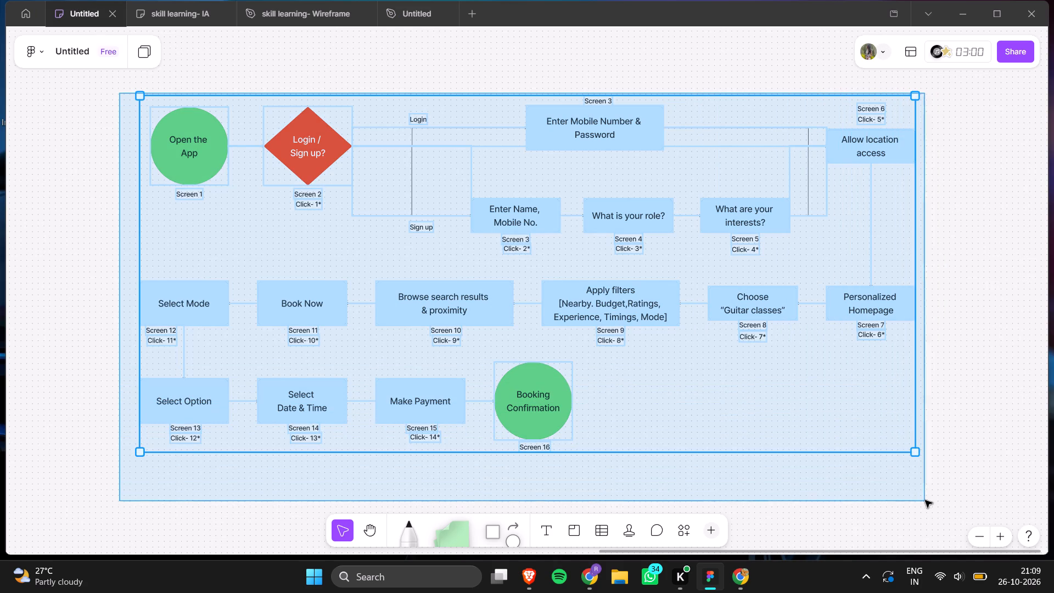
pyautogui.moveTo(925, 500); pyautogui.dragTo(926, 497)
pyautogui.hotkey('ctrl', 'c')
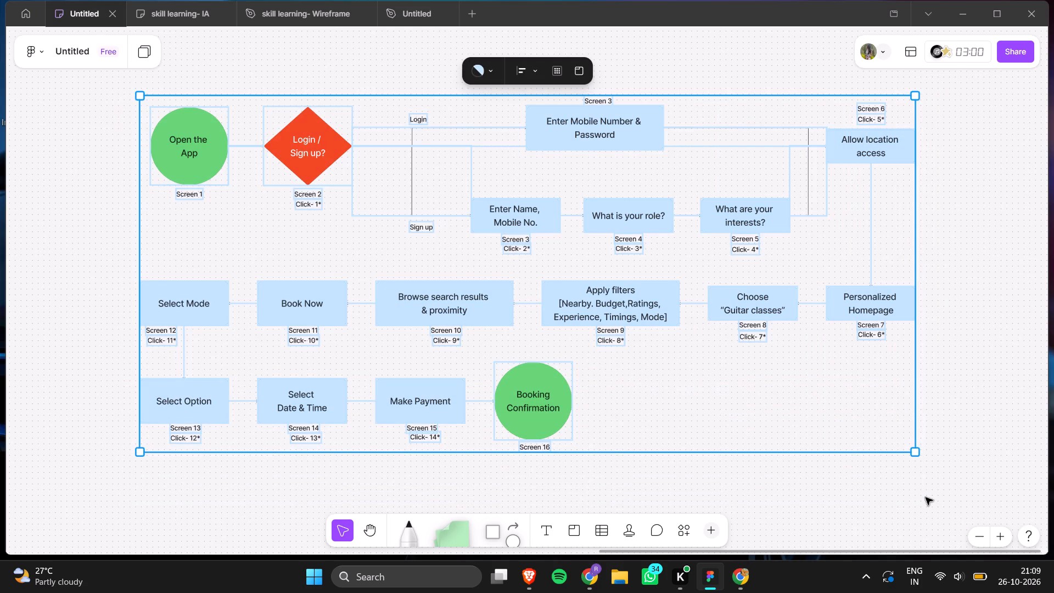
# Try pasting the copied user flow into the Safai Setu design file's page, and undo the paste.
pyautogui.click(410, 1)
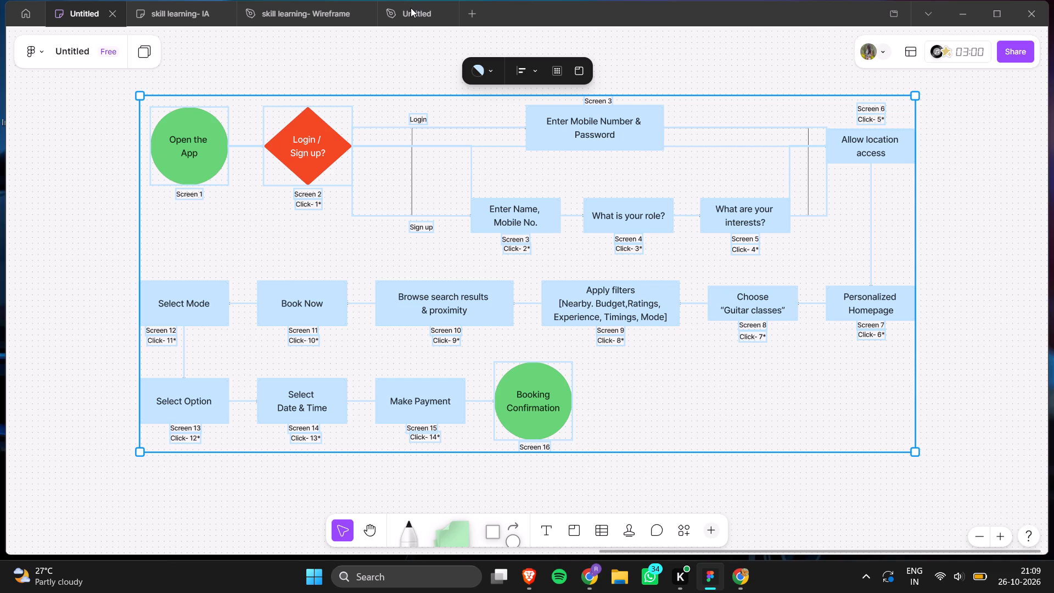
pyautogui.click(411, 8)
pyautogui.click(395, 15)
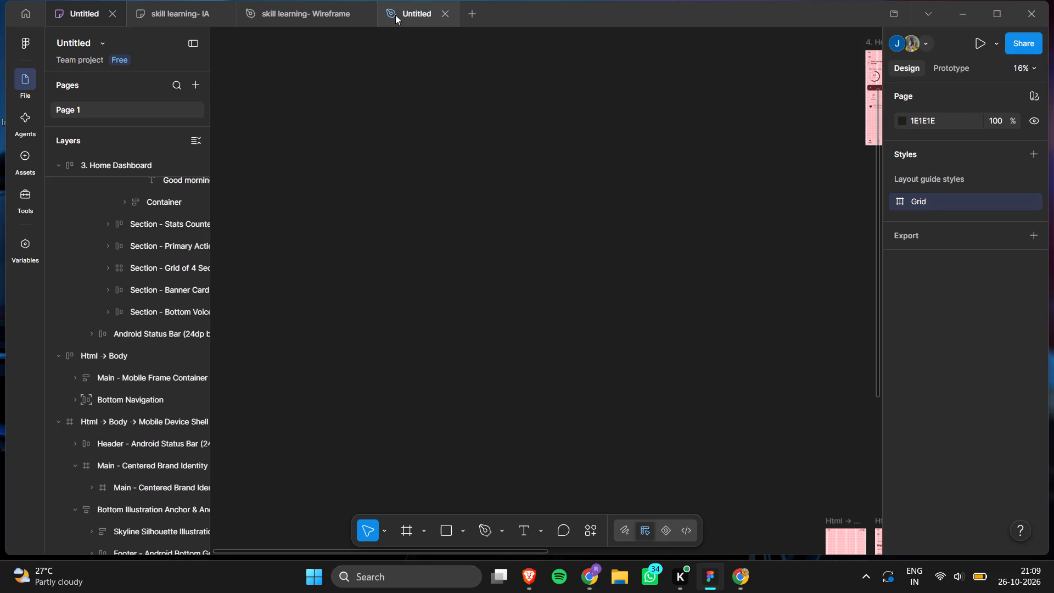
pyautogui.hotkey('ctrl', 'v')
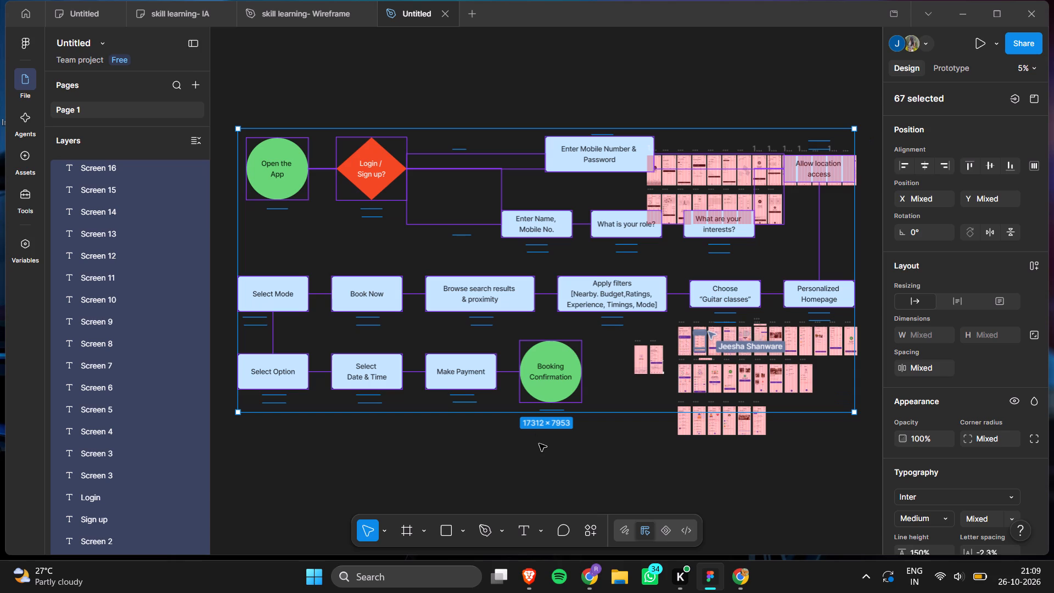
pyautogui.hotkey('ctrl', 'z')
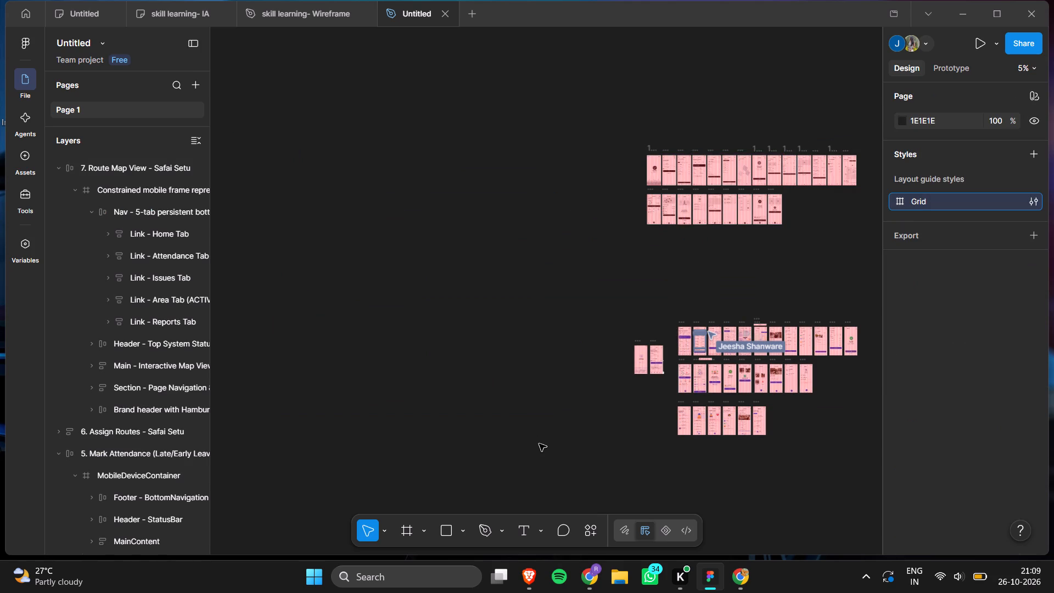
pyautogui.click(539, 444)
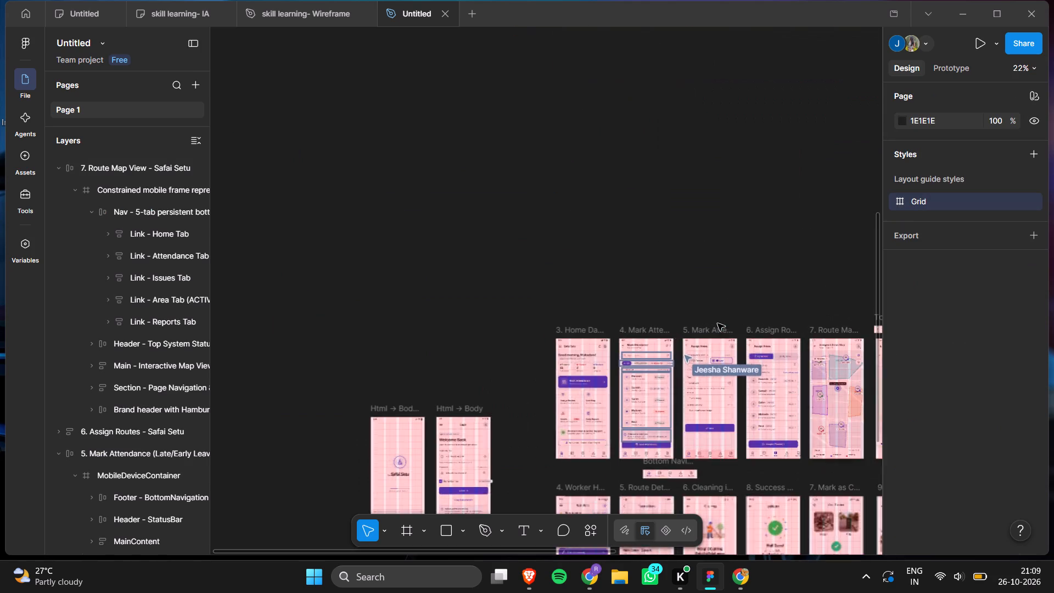
# Examine the Home Dashboard, Mark Attendance, Assign Routes and worker screens against the column and grid guides.
pyautogui.scroll(-2, 717, 323)
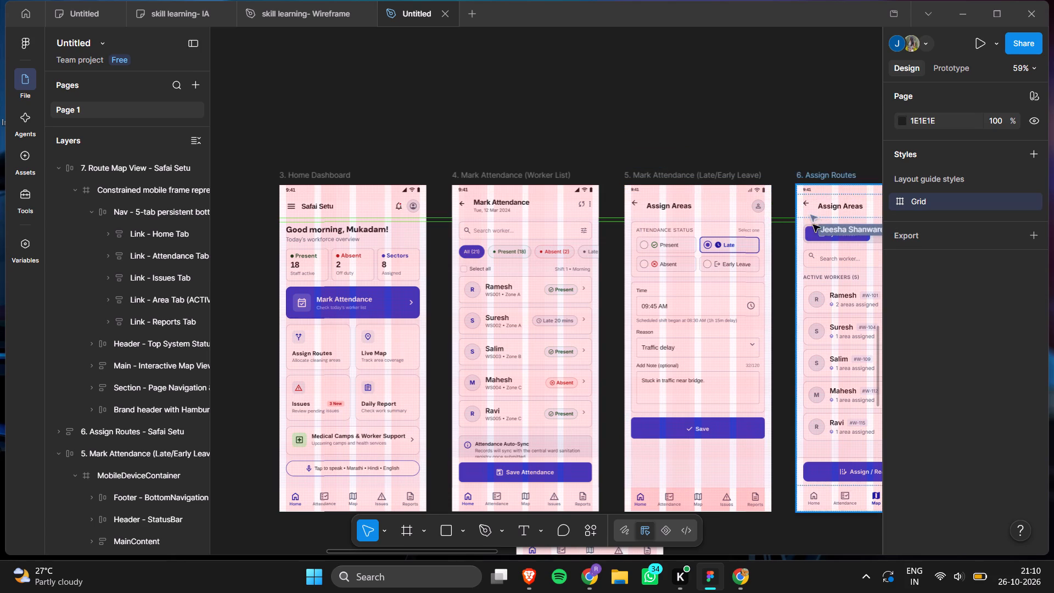
pyautogui.hscroll(-1, 815, 220)
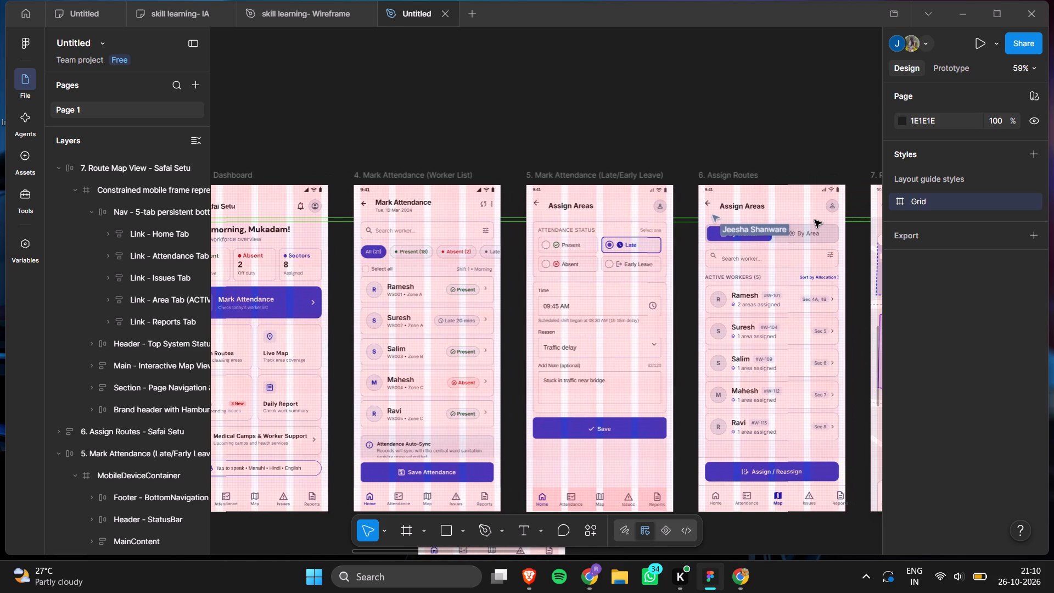
pyautogui.hscroll(-1, 815, 220)
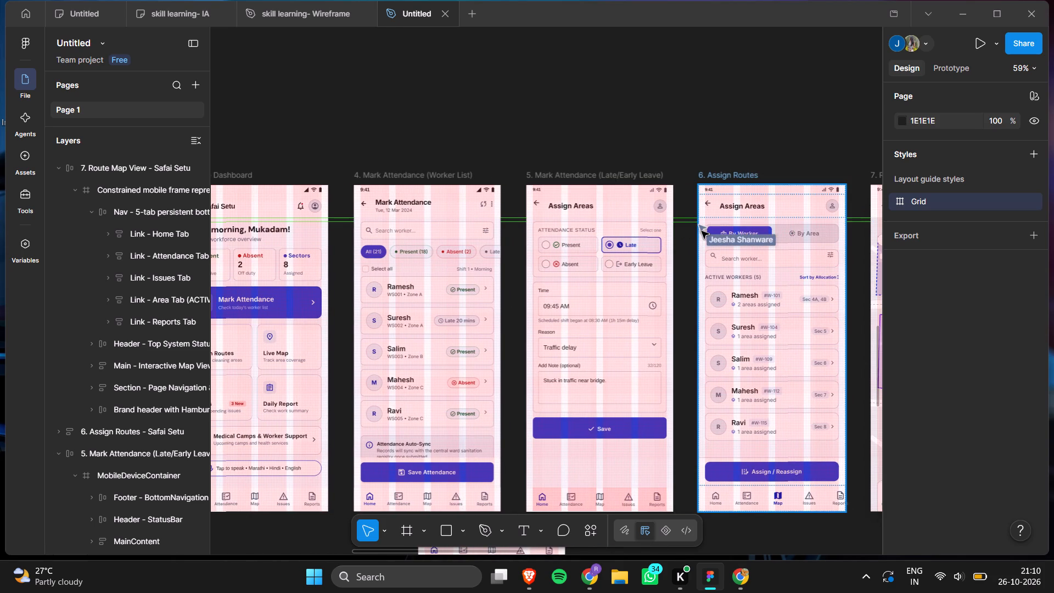
pyautogui.click(700, 113)
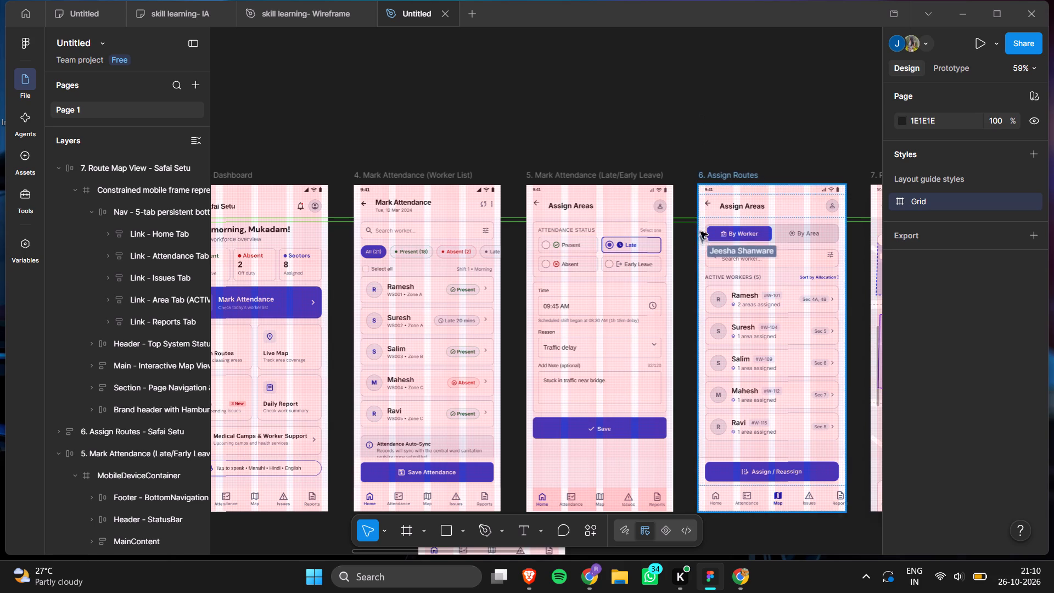
pyautogui.click(627, 124)
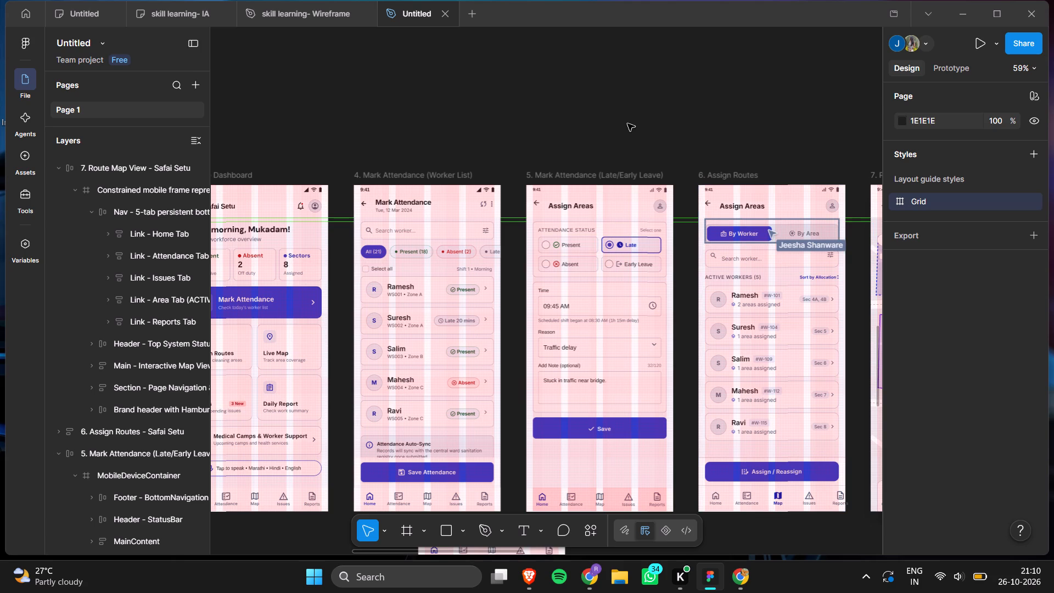
pyautogui.scroll(-9, 627, 124)
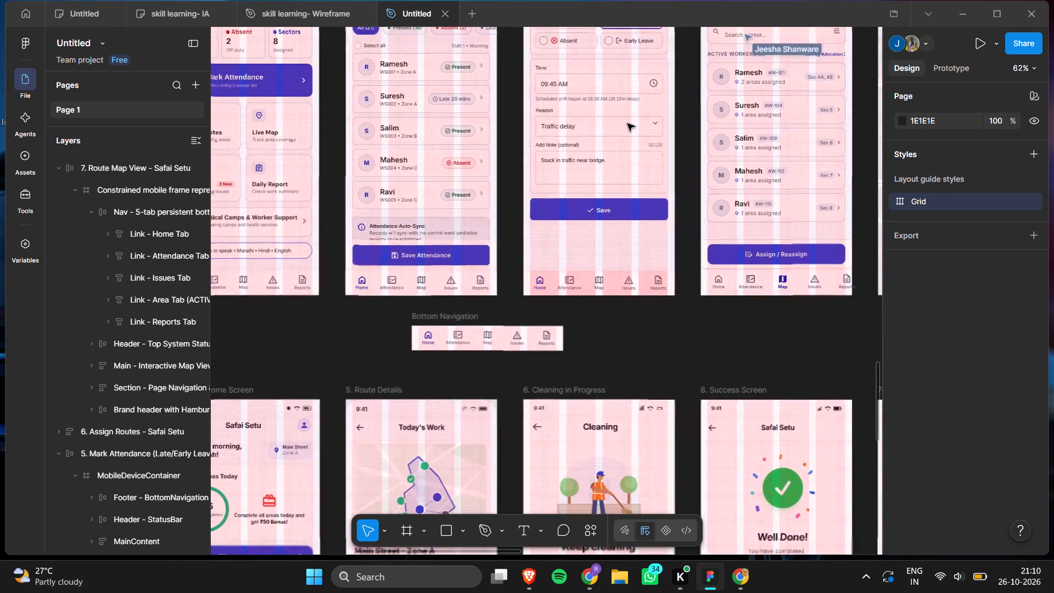
pyautogui.hscroll(-2, 740, 289)
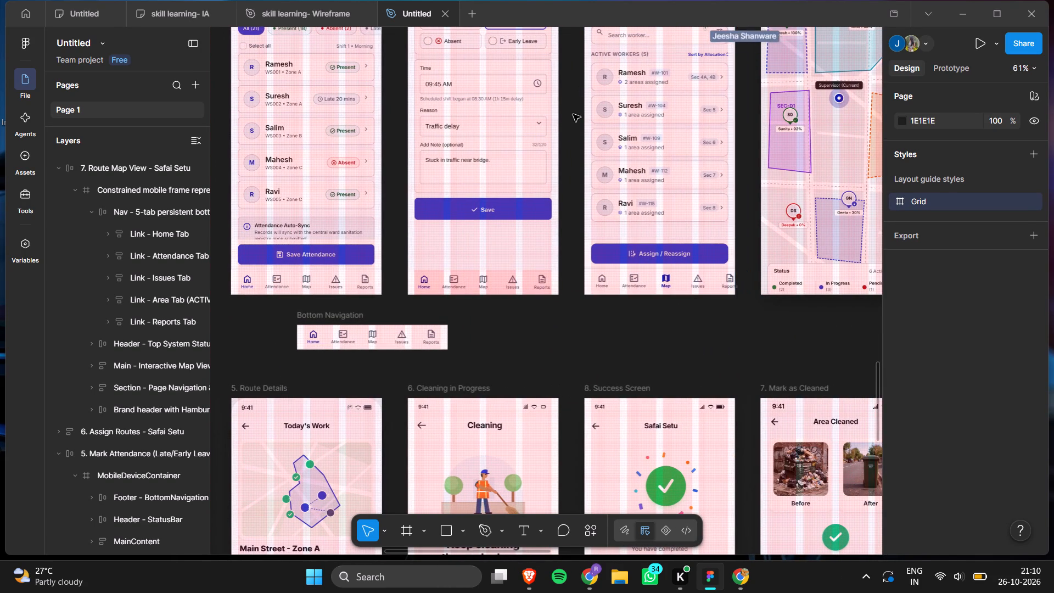
pyautogui.click(537, 383)
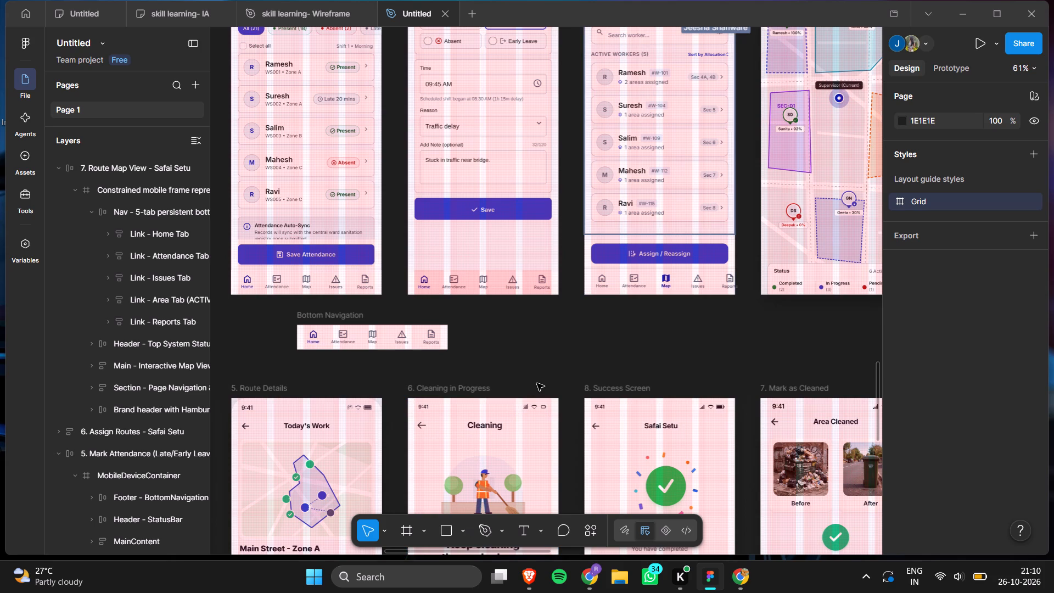
pyautogui.moveTo(537, 383); pyautogui.dragTo(546, 376)
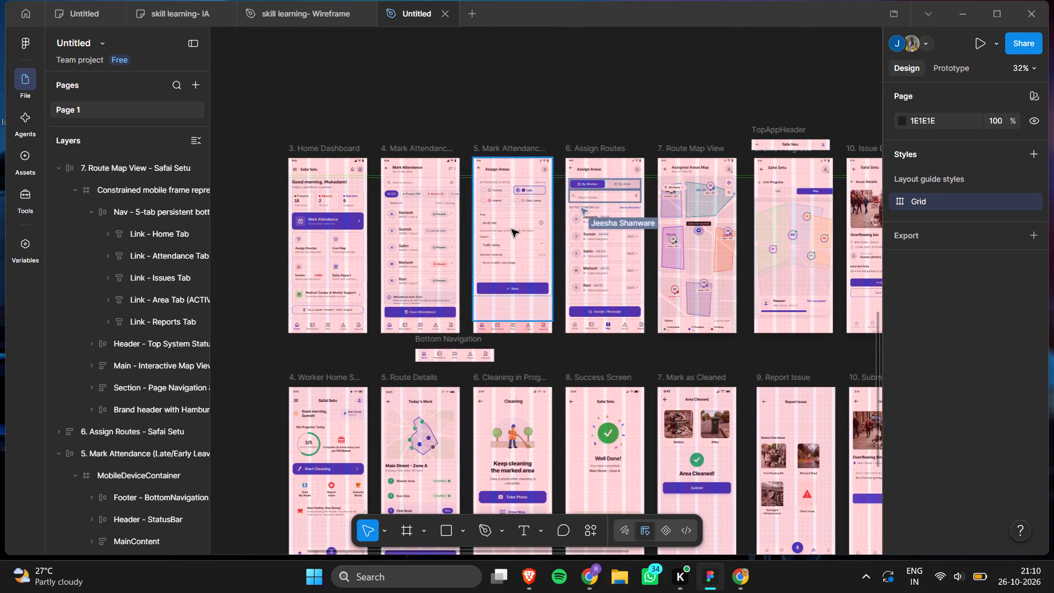
pyautogui.click(545, 122)
pyautogui.scroll(6, 545, 122)
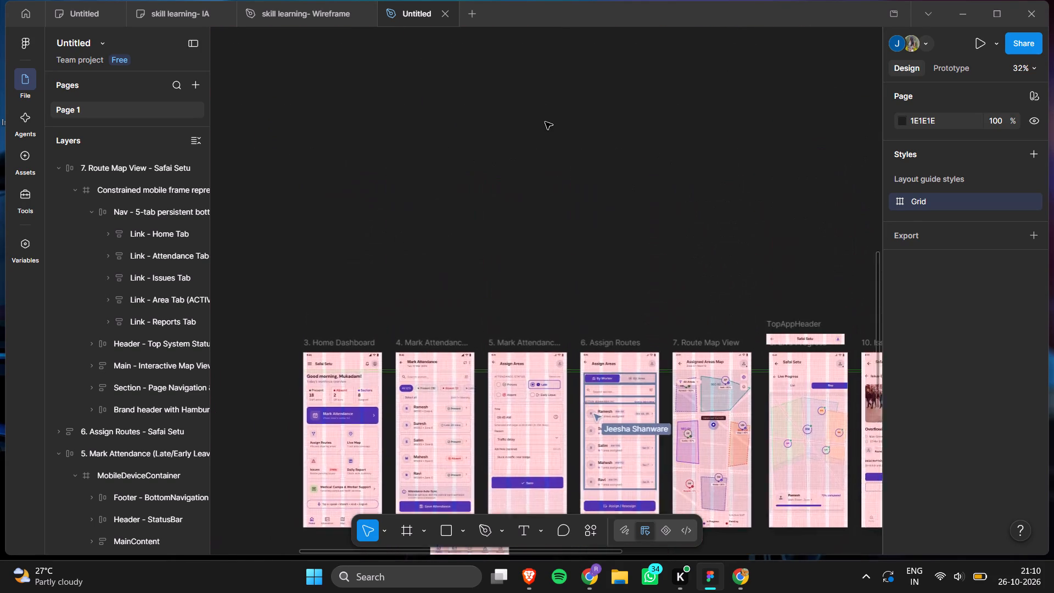
pyautogui.scroll(-2, 545, 122)
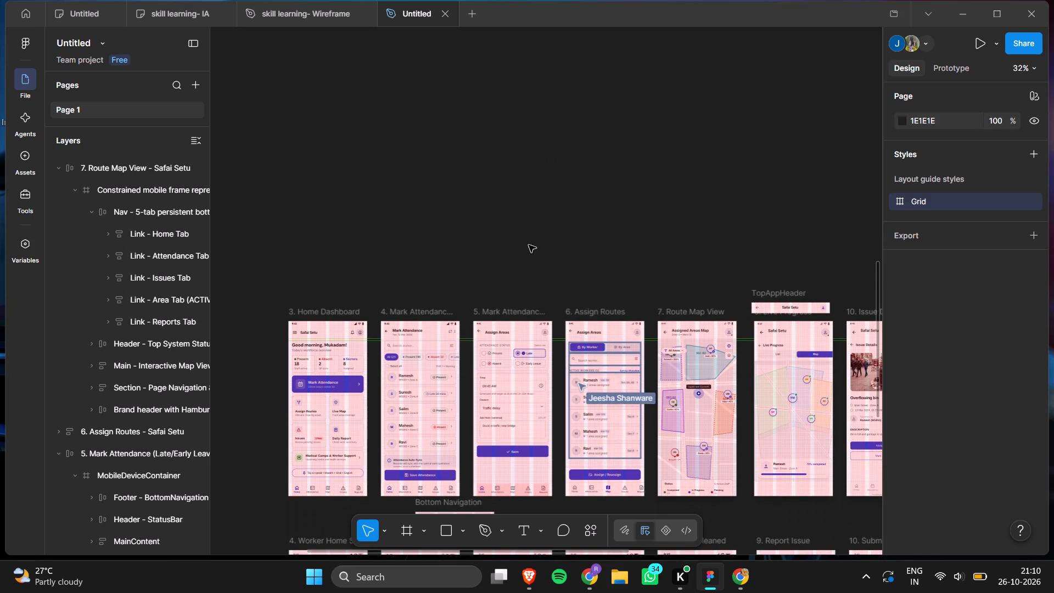
pyautogui.scroll(-5, 520, 268)
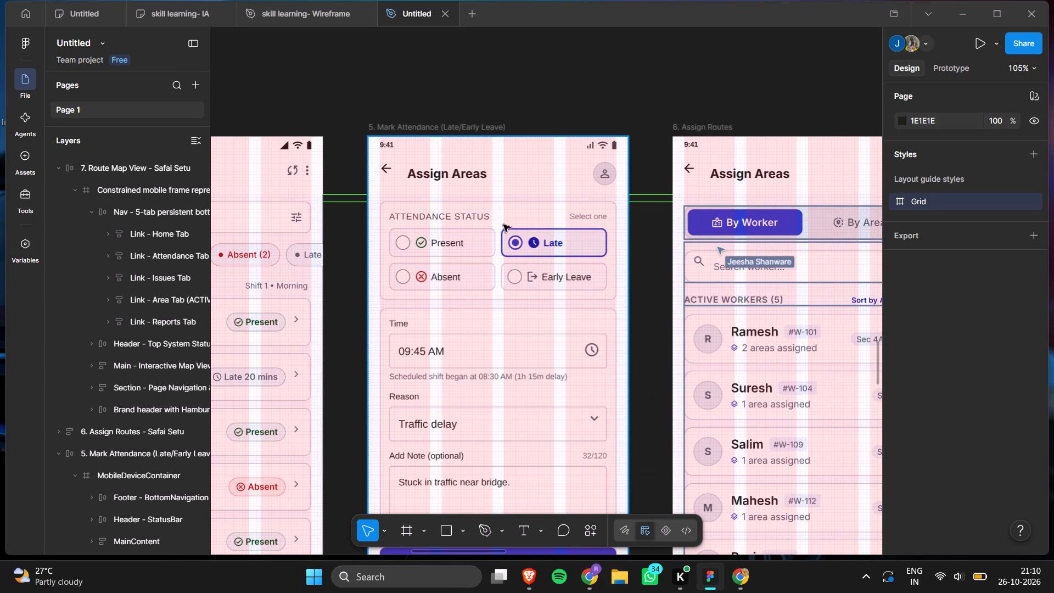
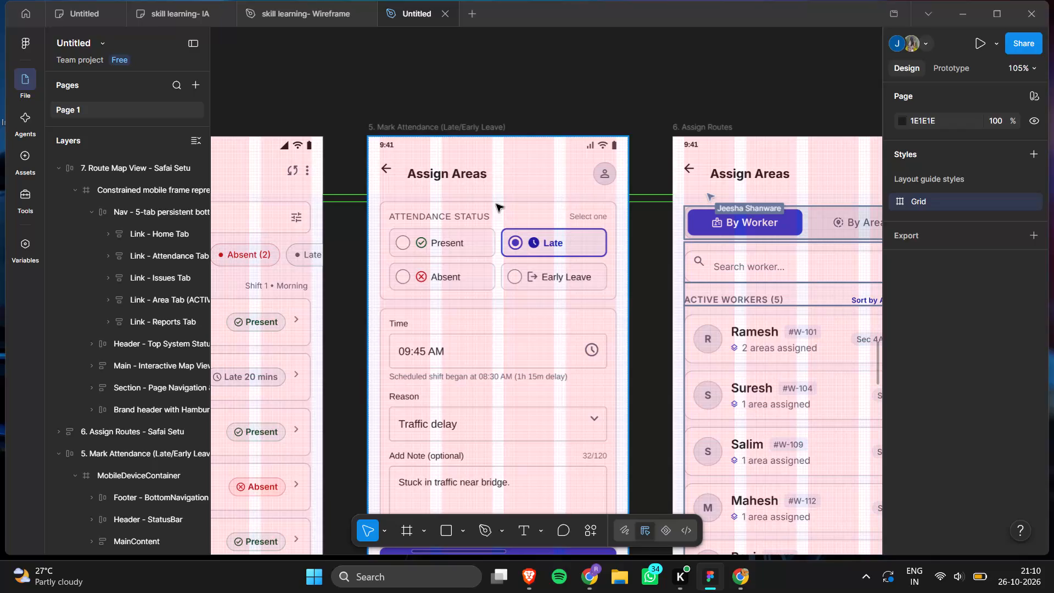
# Check the two green horizontal alignment lines below the screen headers and turn on the canvas rulers.
pyautogui.click(647, 194)
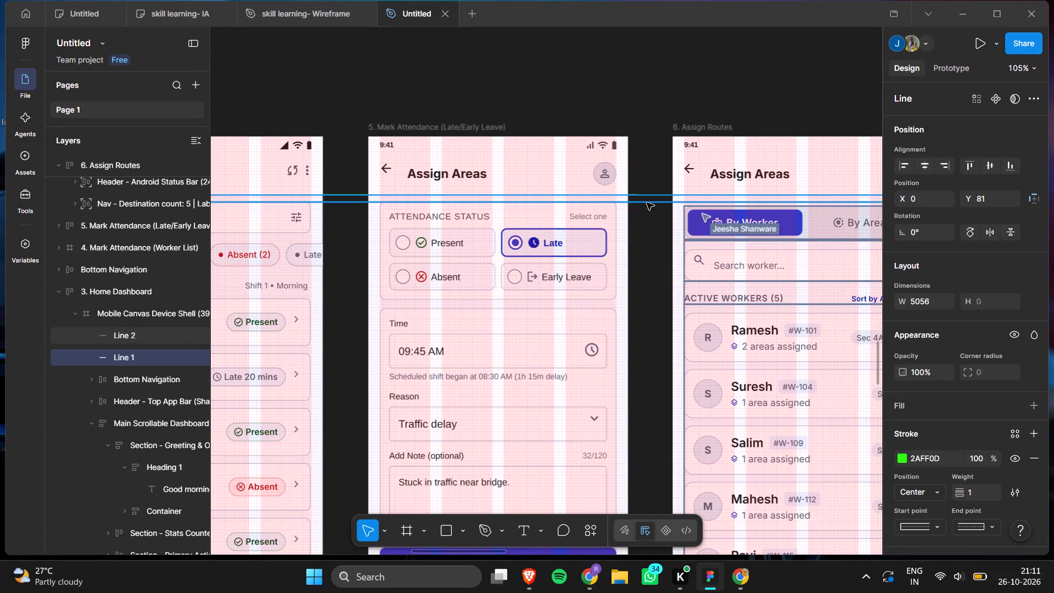
pyautogui.click(647, 204)
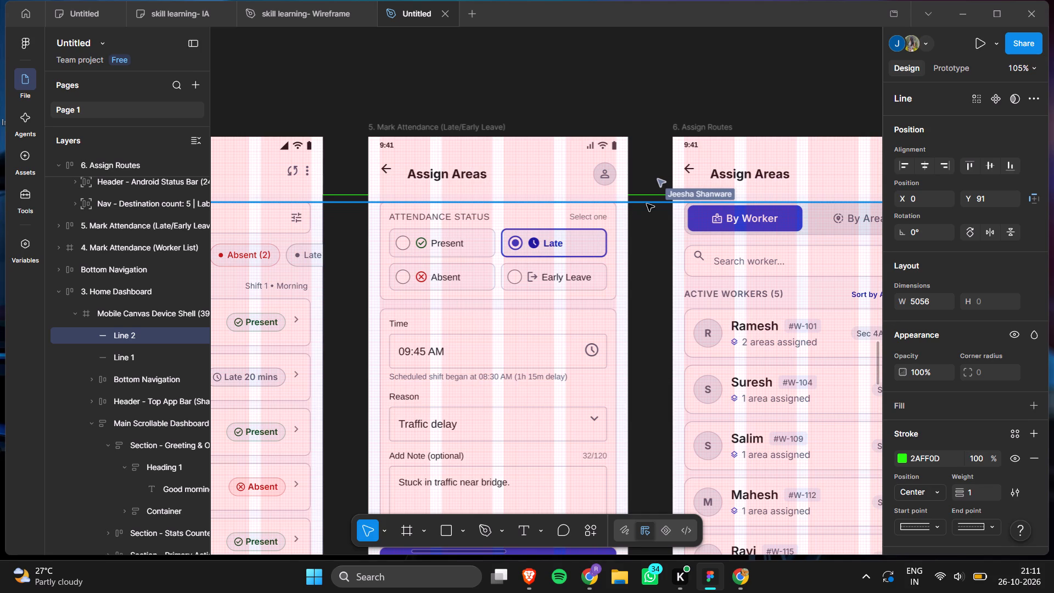
pyautogui.hotkey('shift', 'r')
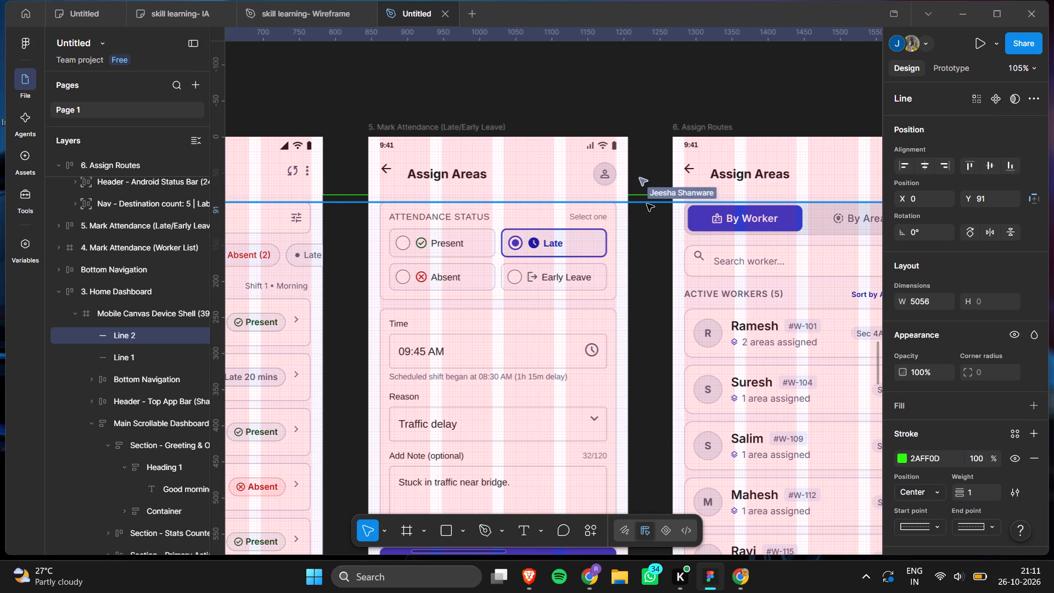
pyautogui.click(584, 77)
# Examine the Home Dashboard, attendance, route, login and worker screens against the rulers, green lines and layout guides.
pyautogui.scroll(1, 584, 77)
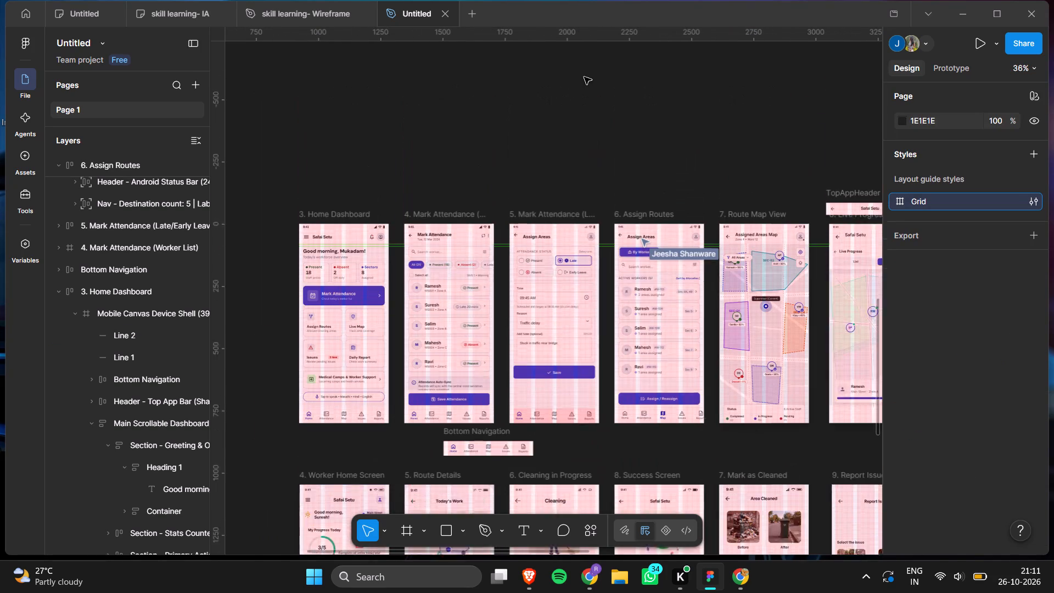
pyautogui.scroll(1, 584, 77)
pyautogui.hscroll(-2, 584, 77)
pyautogui.hscroll(3, 584, 77)
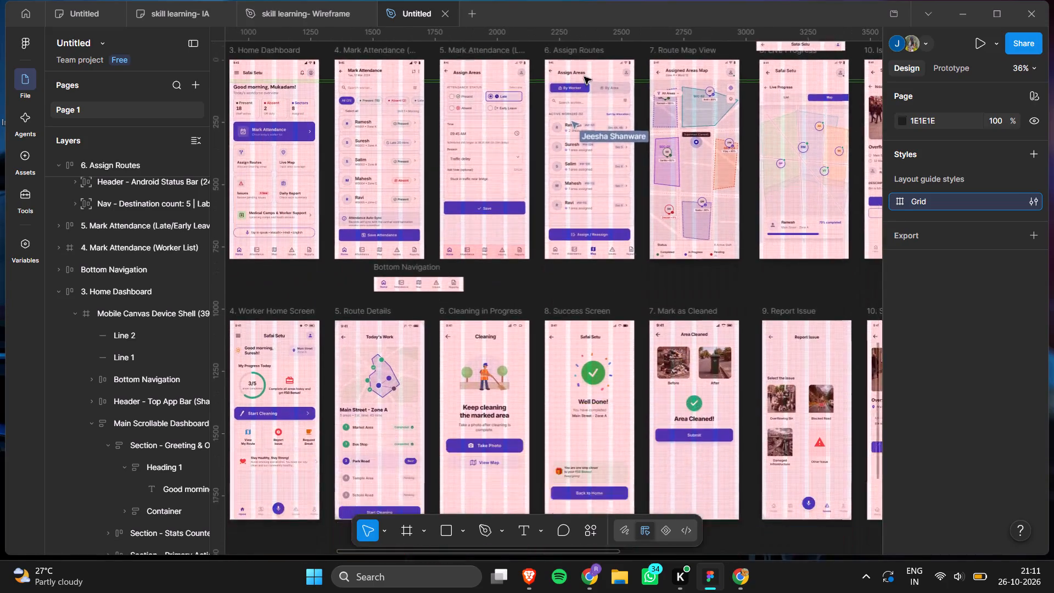
pyautogui.hscroll(5, 584, 77)
pyautogui.hscroll(-1, 584, 77)
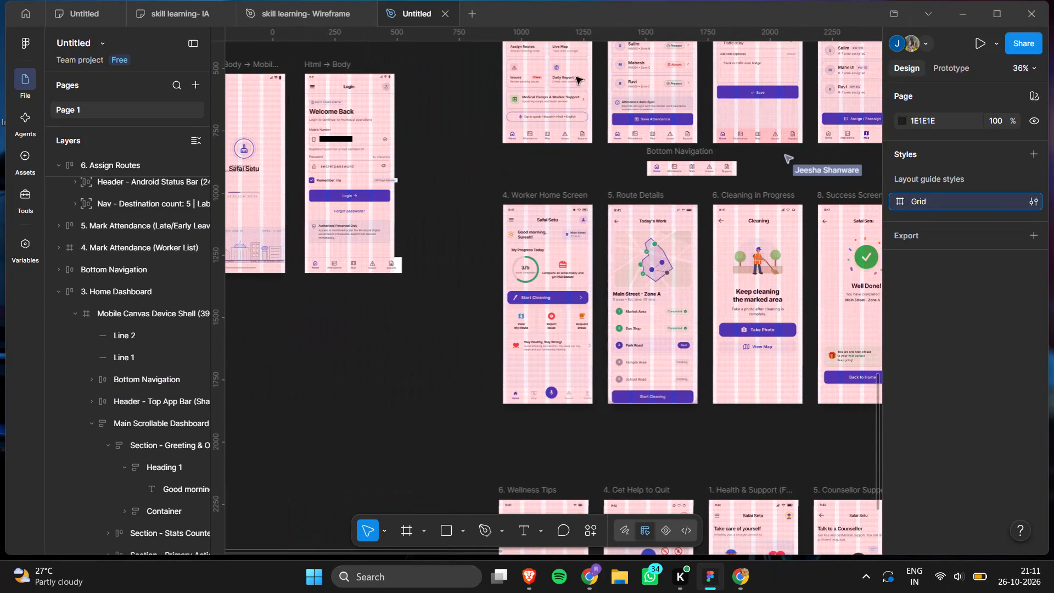
pyautogui.scroll(1, 510, 147)
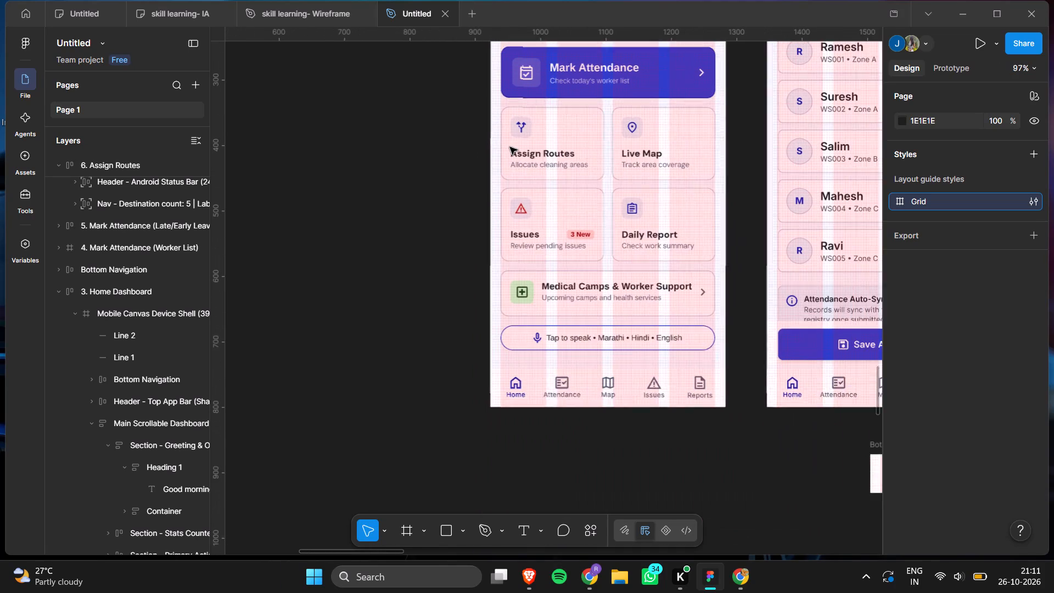
pyautogui.scroll(2, 510, 147)
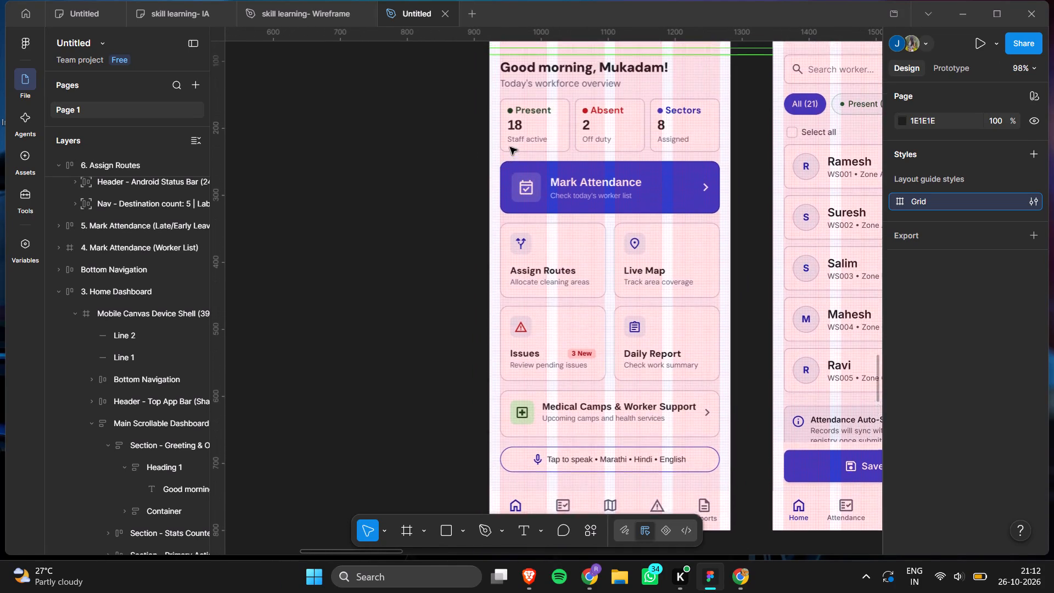
pyautogui.scroll(2, 510, 147)
pyautogui.scroll(-4, 510, 147)
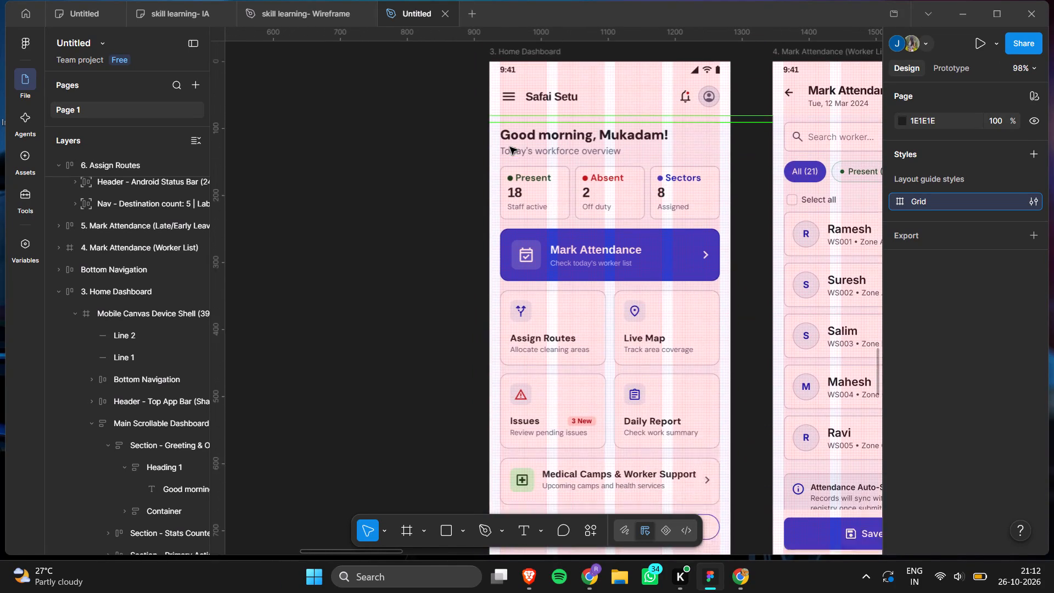
pyautogui.scroll(-2, 510, 147)
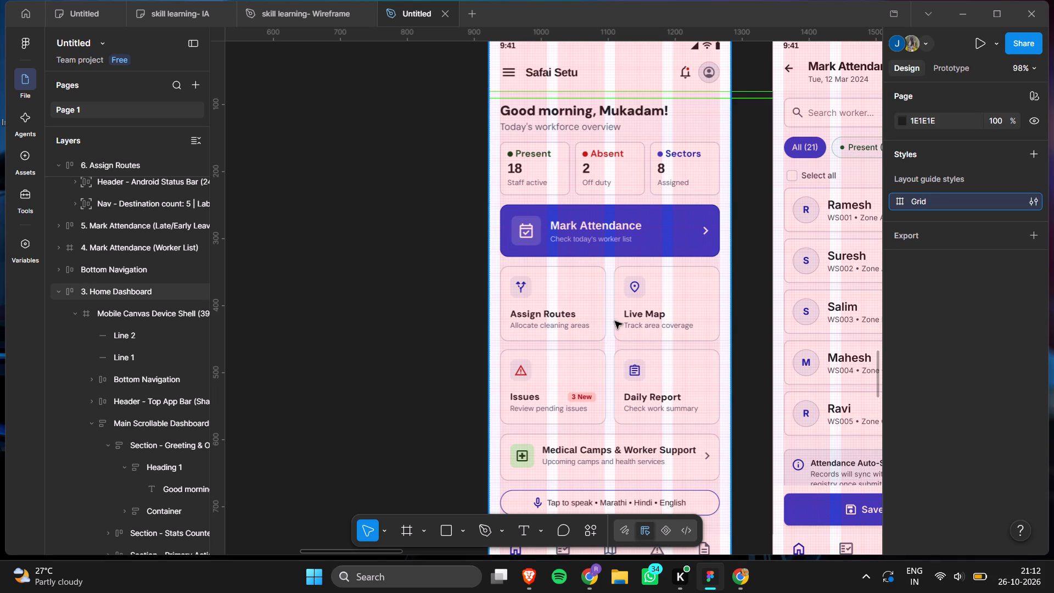
pyautogui.hscroll(-2, 610, 270)
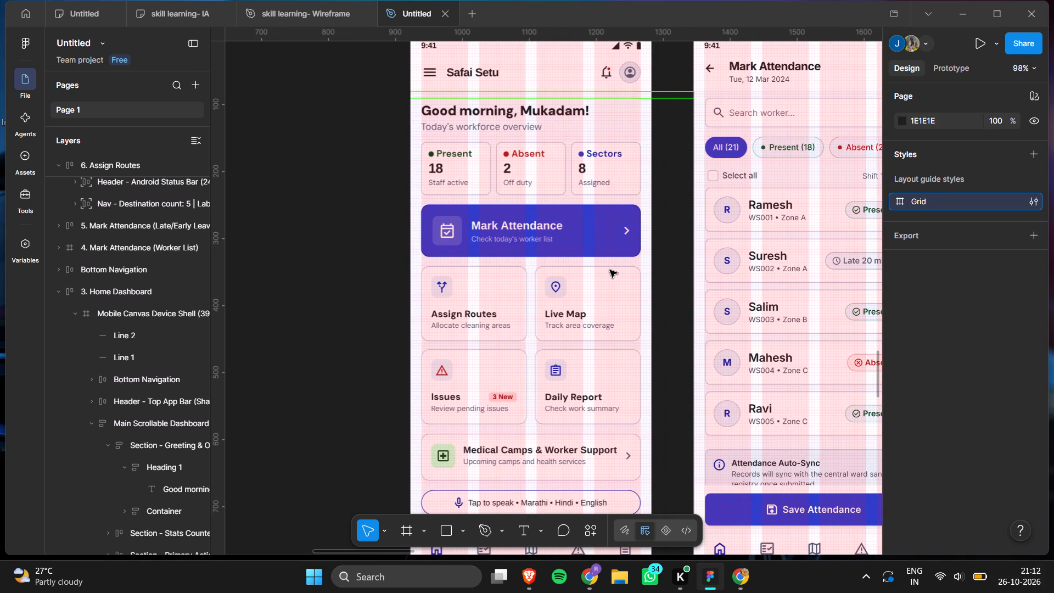
pyautogui.hscroll(-4, 610, 270)
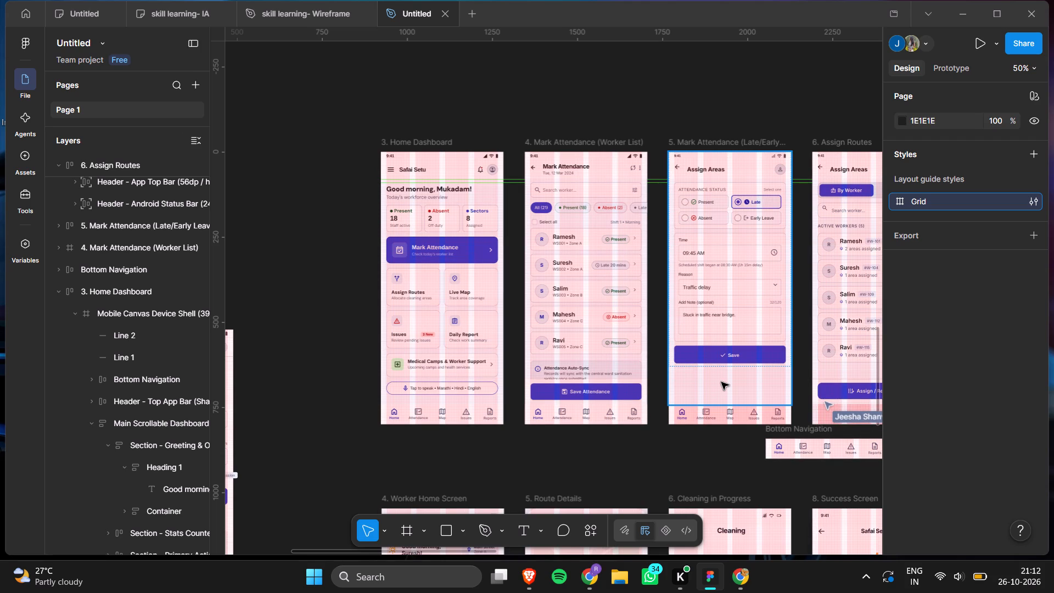
# Add another layout guide of type Columns to everything on the page, with margin 16 and gutter 15.
pyautogui.hotkey('ctrl', 'a')
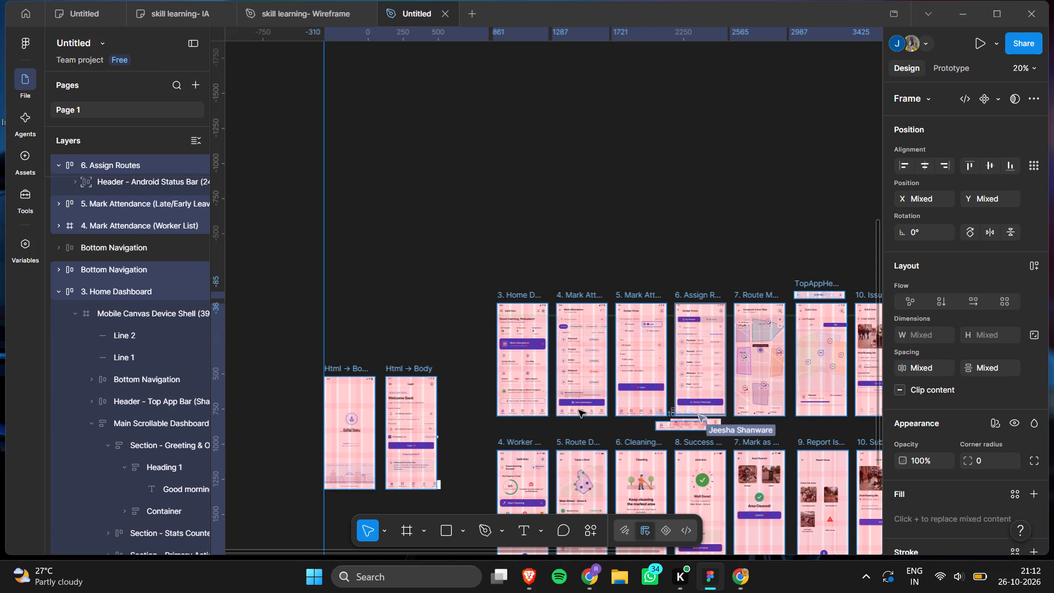
pyautogui.scroll(-9, 978, 508)
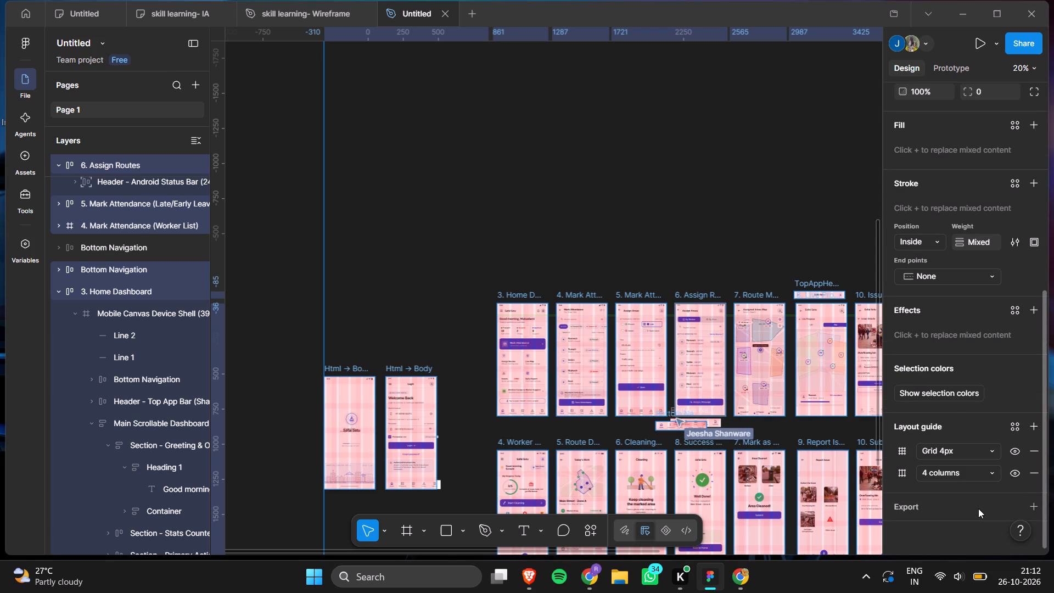
pyautogui.click(1030, 429)
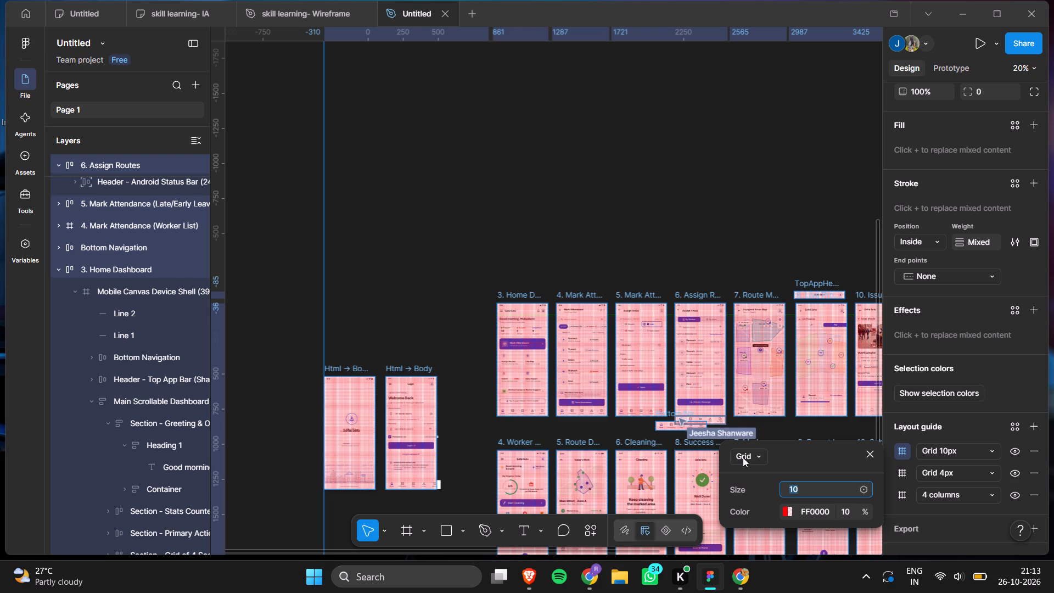
pyautogui.click(743, 457)
pyautogui.click(764, 496)
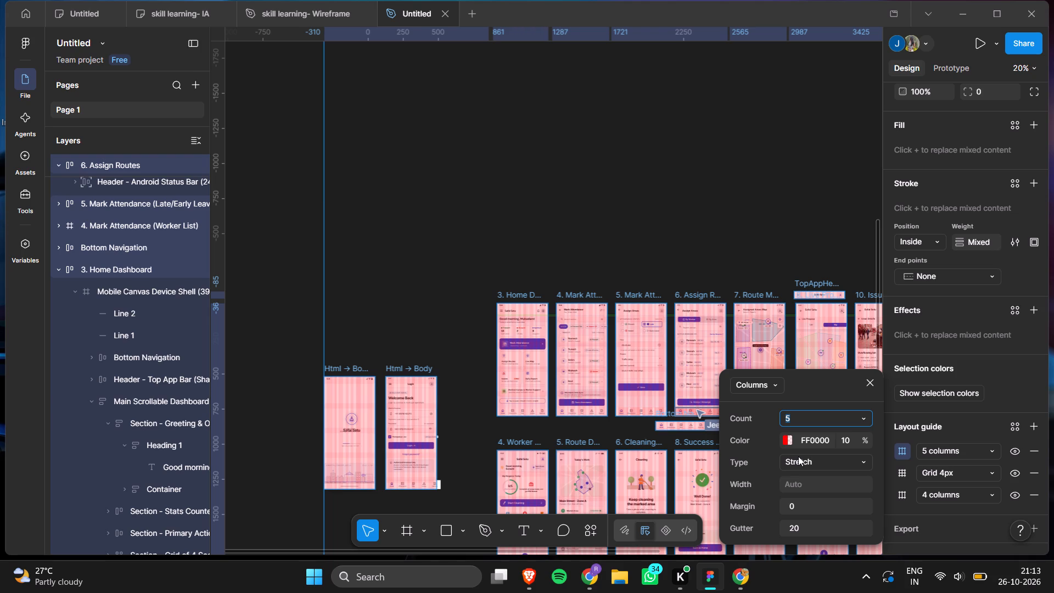
pyautogui.click(794, 504)
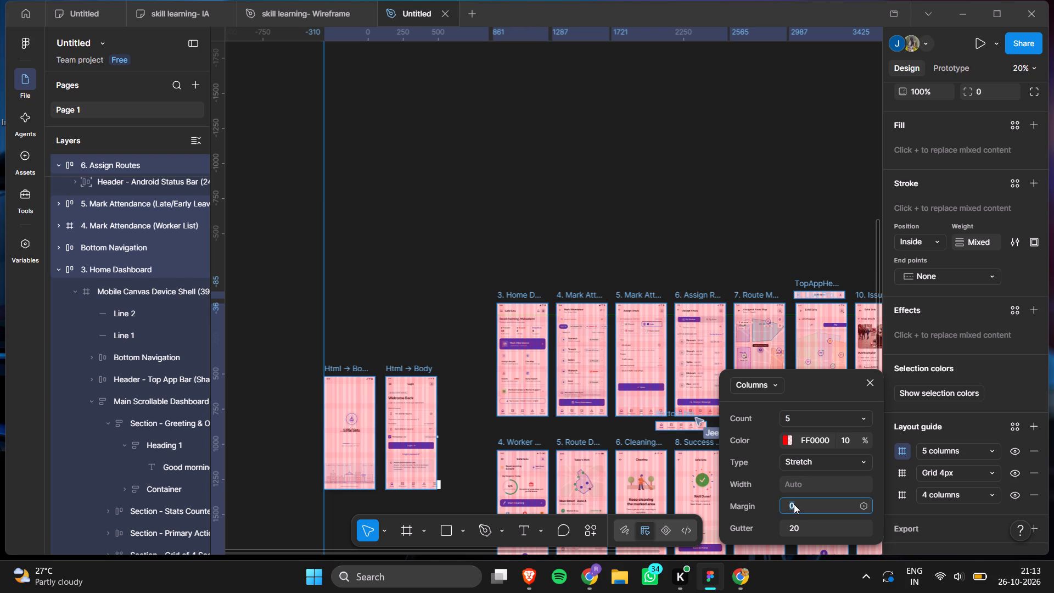
pyautogui.press('1')
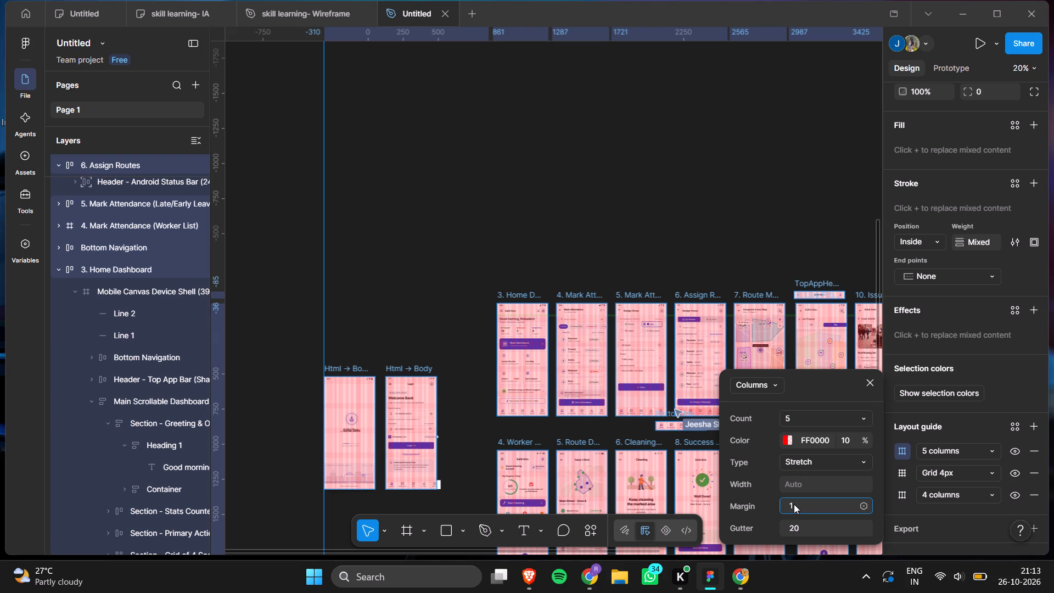
pyautogui.press('6')
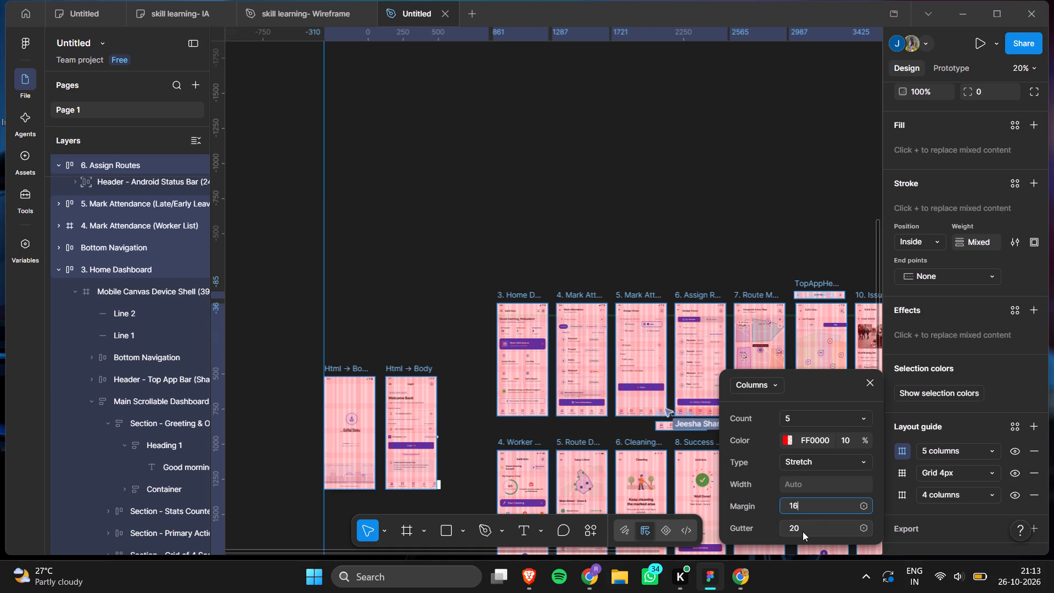
pyautogui.click(803, 532)
pyautogui.write('15')
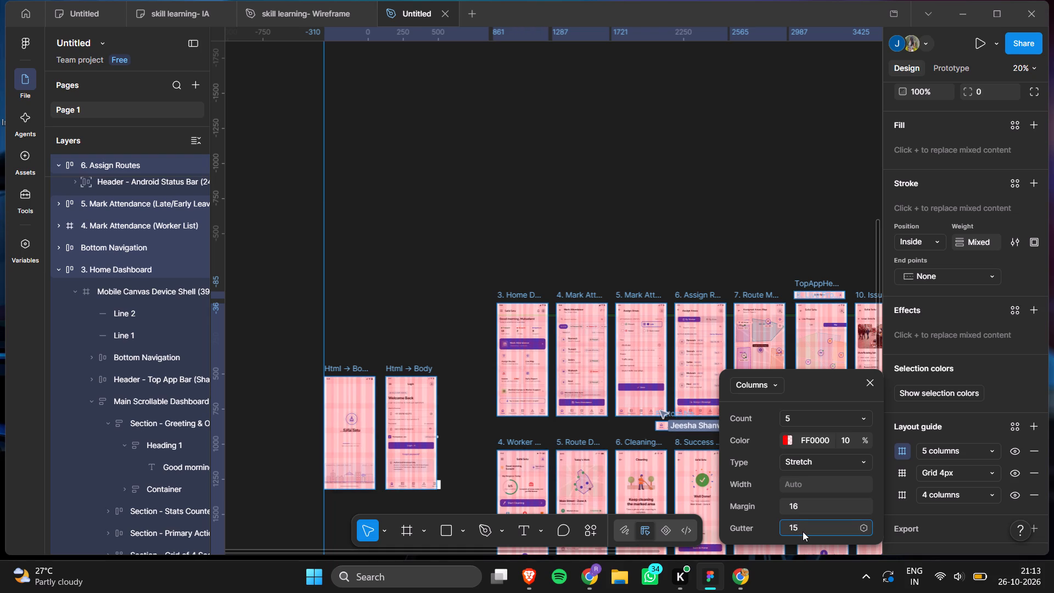
pyautogui.press('BackSpace')
pyautogui.press('5')
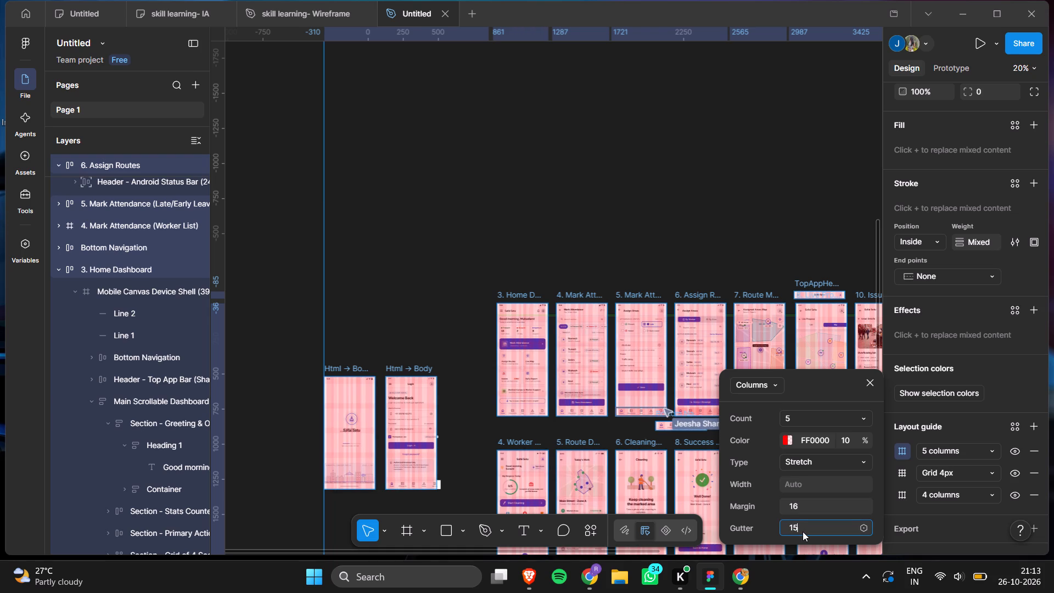
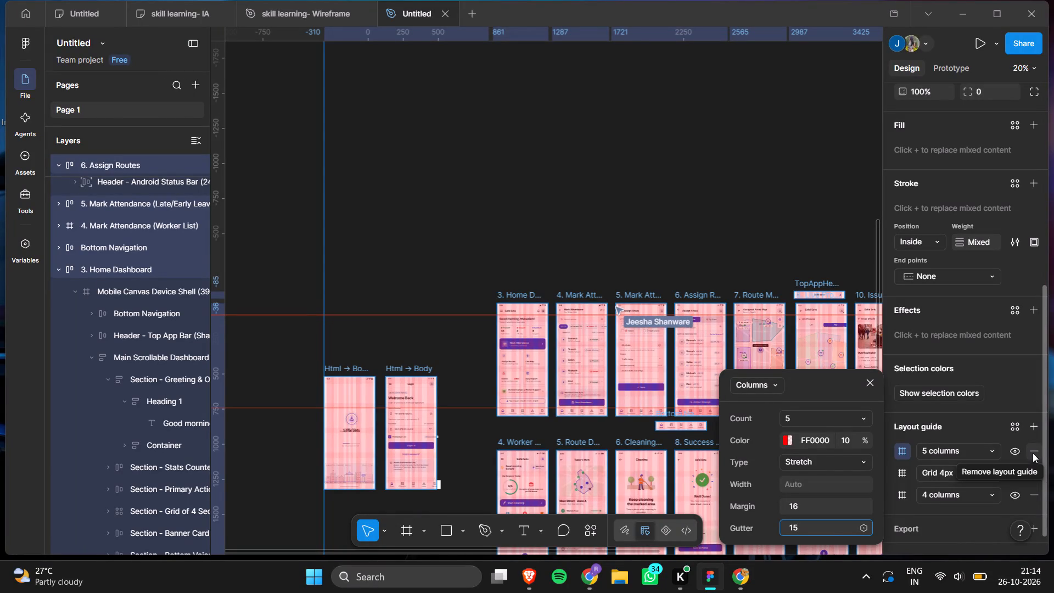
# Remove the 5-column layout guide from all selected screens and clear the selection.
pyautogui.click(1033, 453)
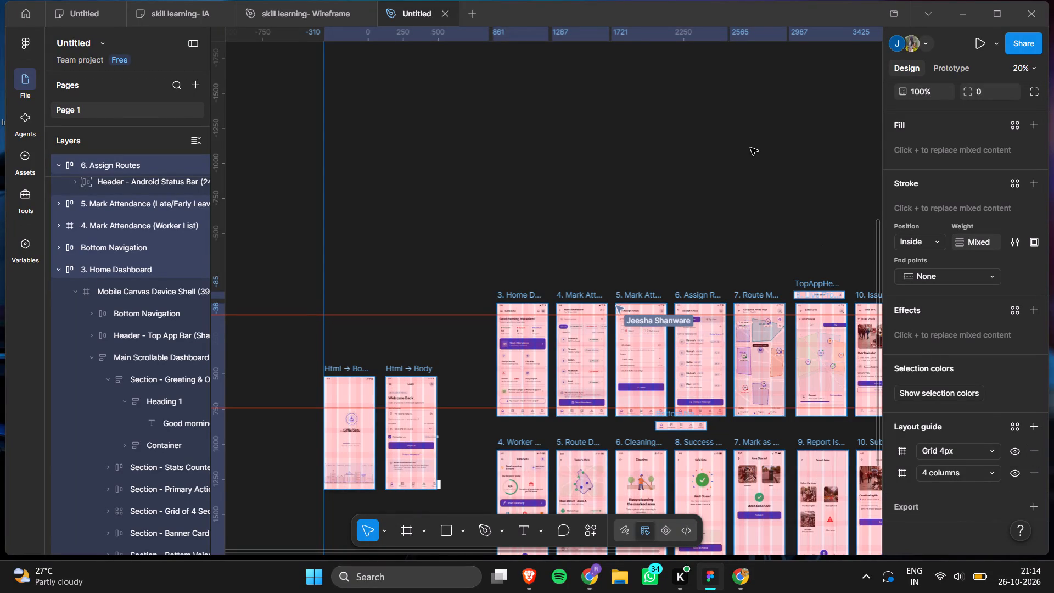
pyautogui.click(750, 148)
# Examine the attendance, route, map, issue and profile screens against the 4-column and 4 px grid guides.
pyautogui.hscroll(1, 665, 325)
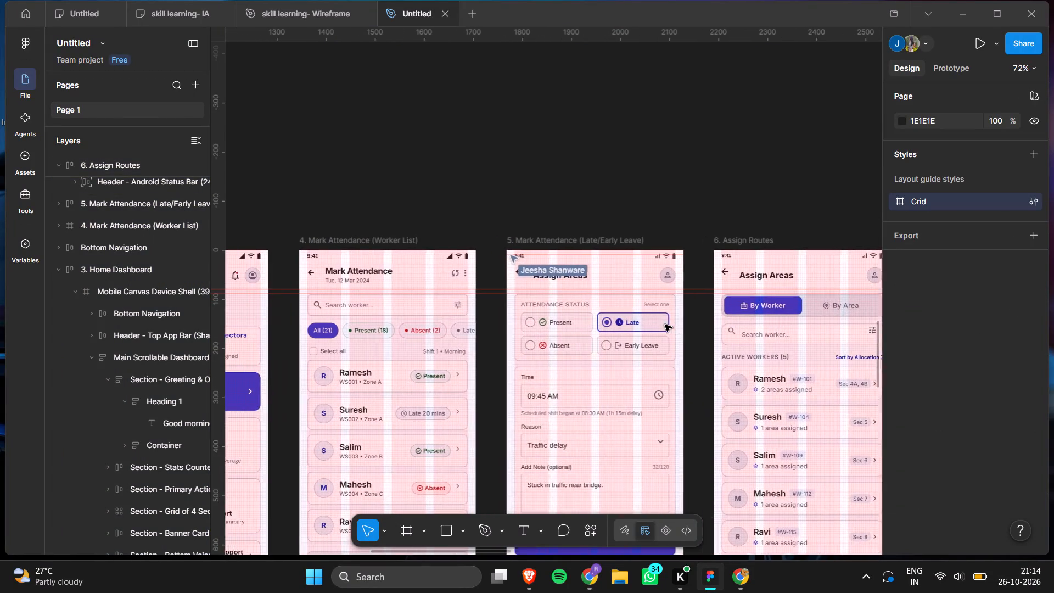
pyautogui.hscroll(1, 665, 325)
pyautogui.scroll(-1, 665, 325)
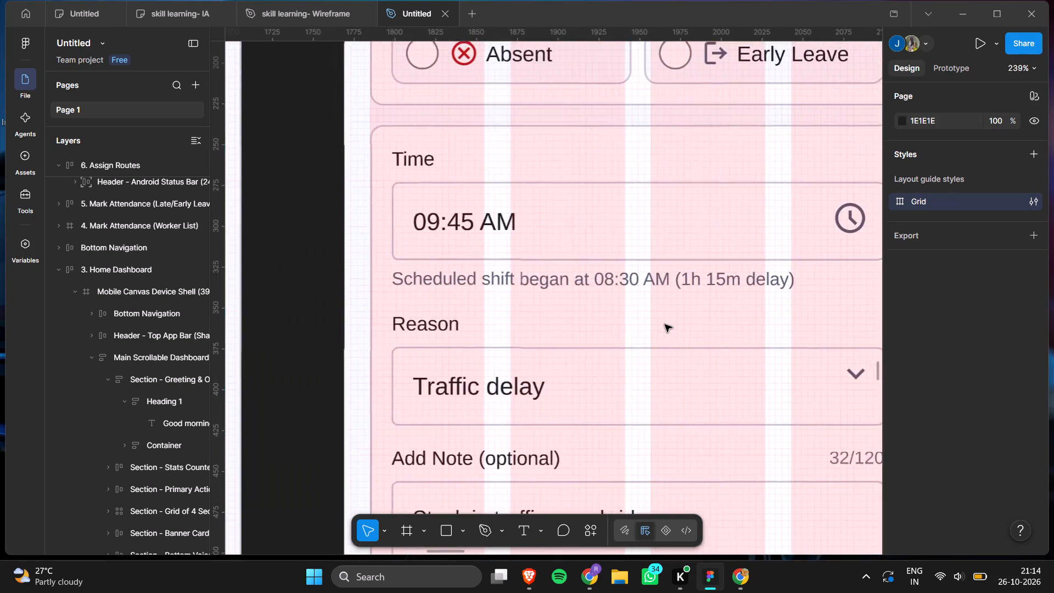
pyautogui.scroll(-4, 665, 325)
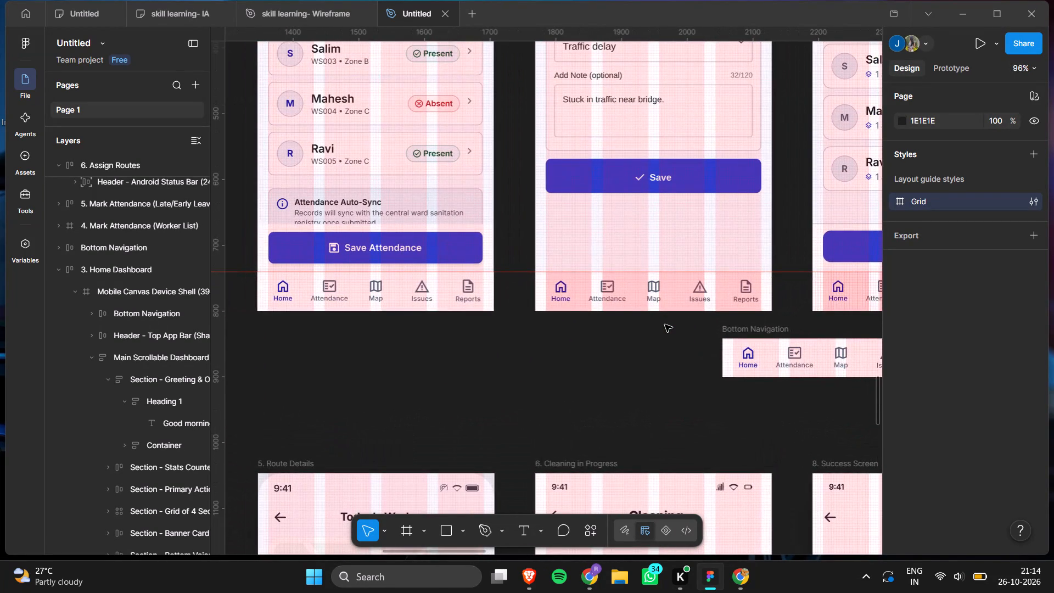
pyautogui.hscroll(1, 665, 325)
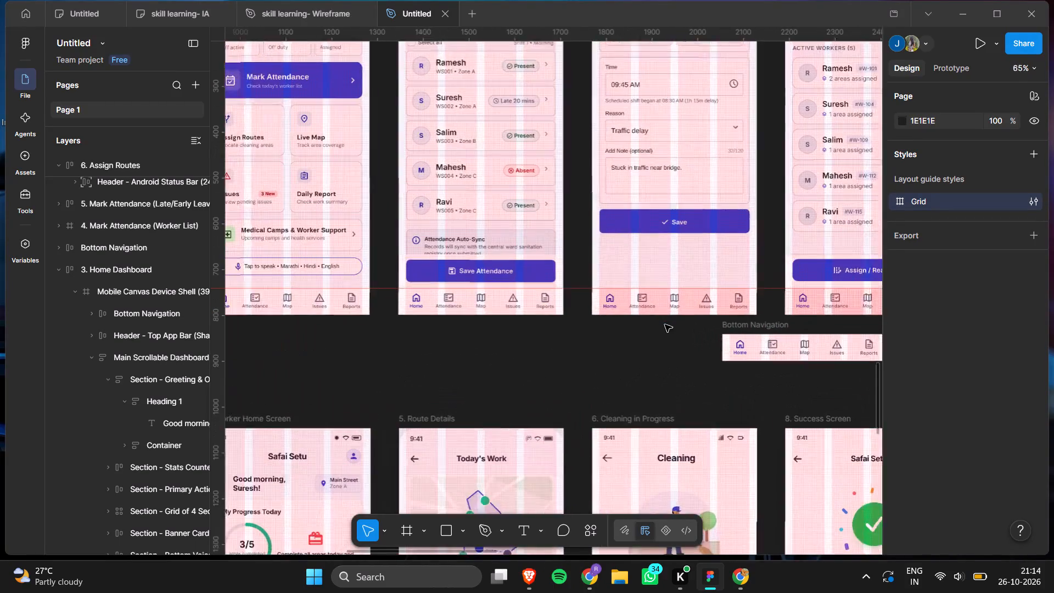
pyautogui.hscroll(-6, 665, 325)
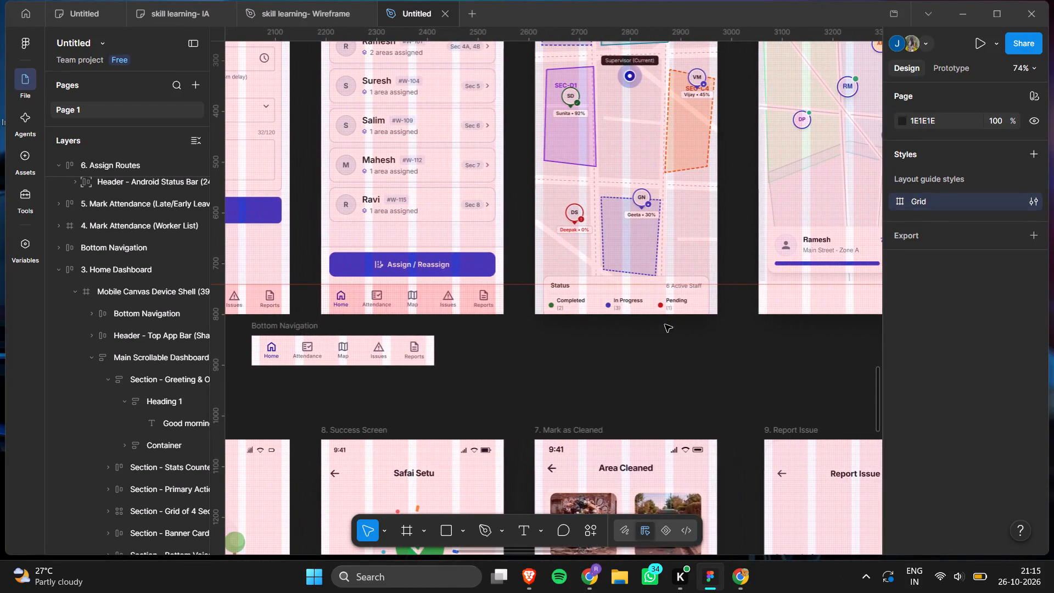
pyautogui.hscroll(-2, 665, 325)
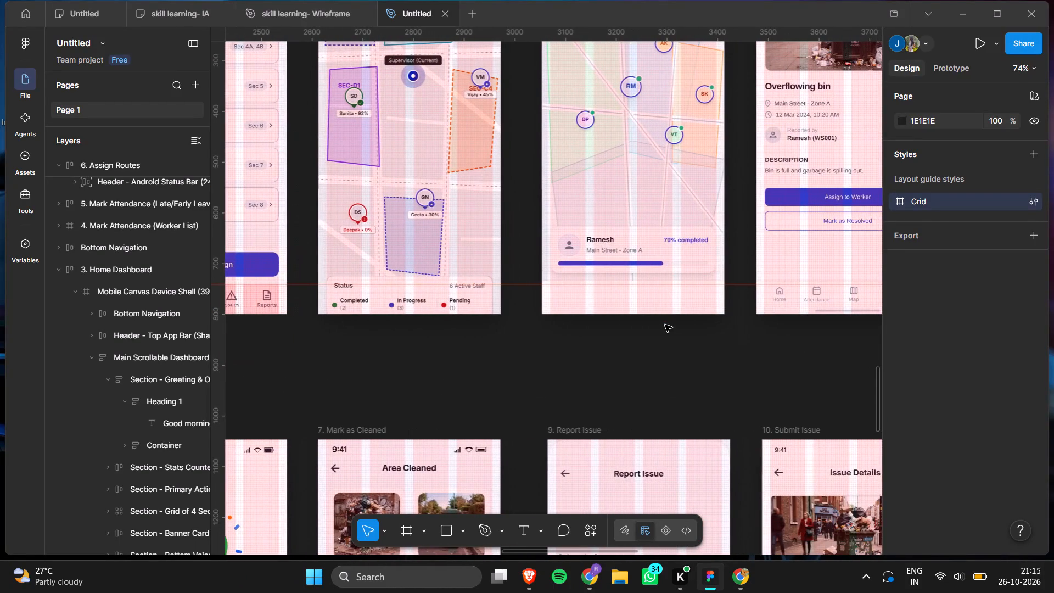
pyautogui.hscroll(-2, 665, 325)
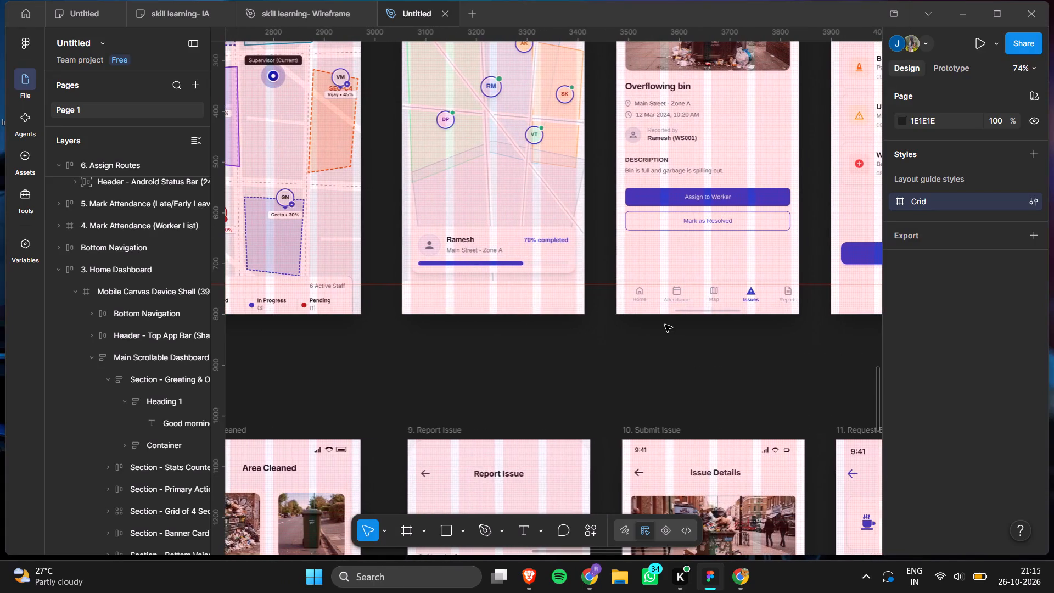
pyautogui.hscroll(-3, 665, 325)
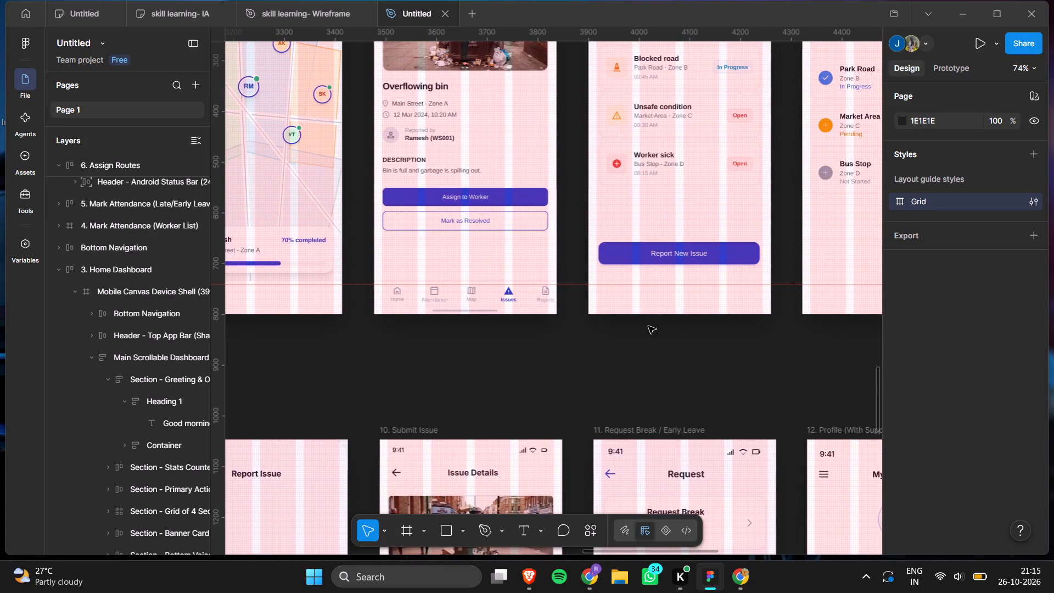
pyautogui.hscroll(-2, 645, 326)
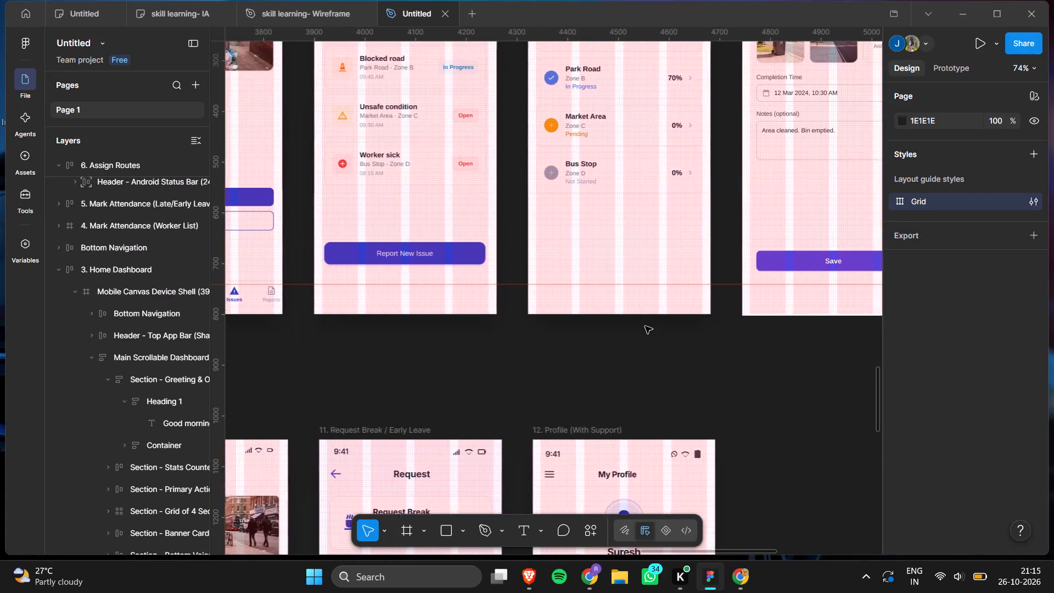
pyautogui.hscroll(6, 645, 326)
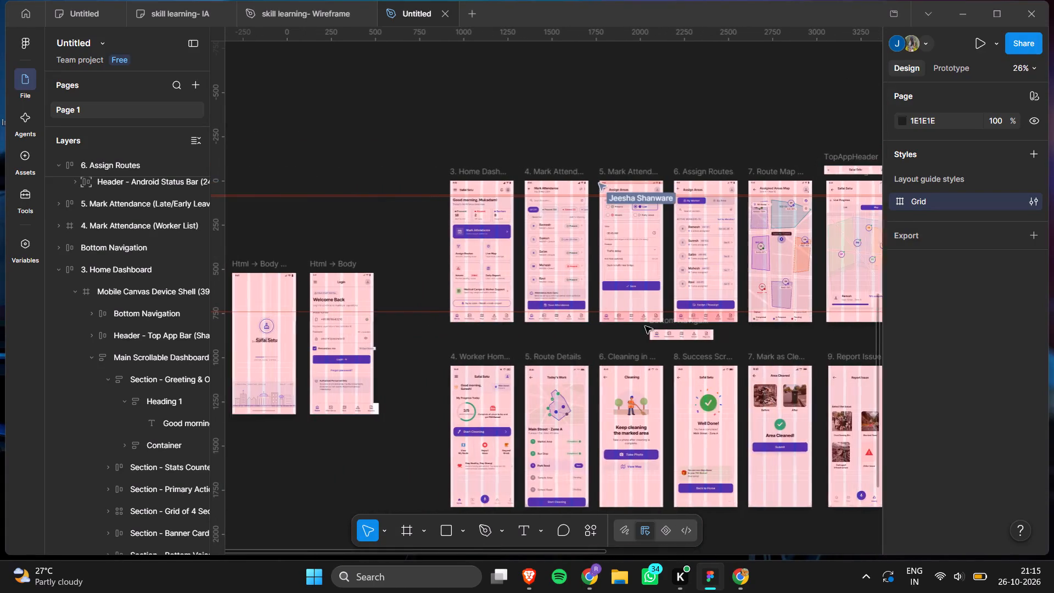
pyautogui.hscroll(1, 645, 326)
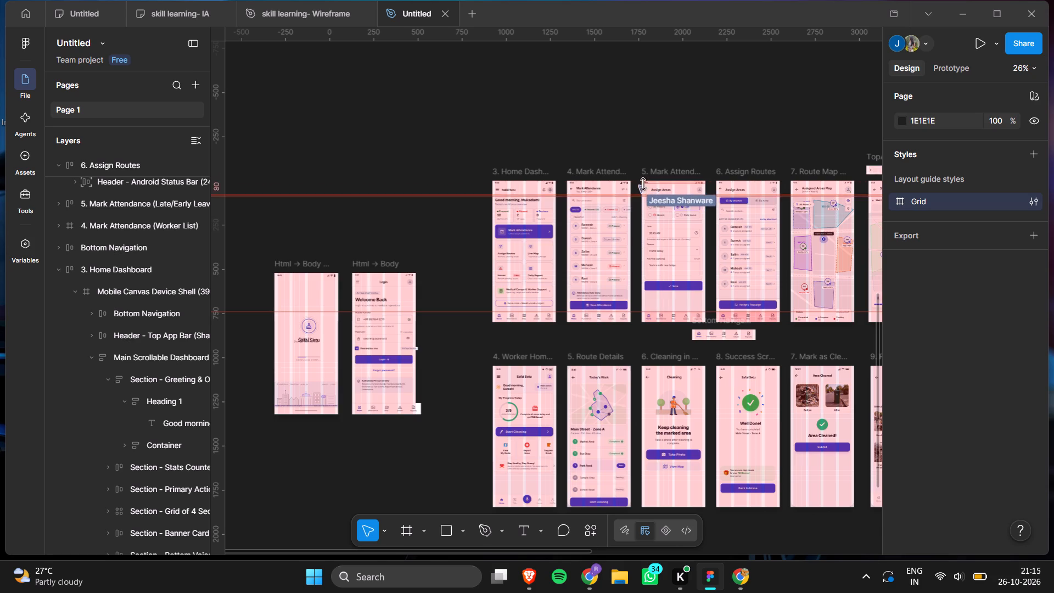
# Inspect the page's horizontal ruler guides across the headers of the attendance screens.
pyautogui.click(661, 194)
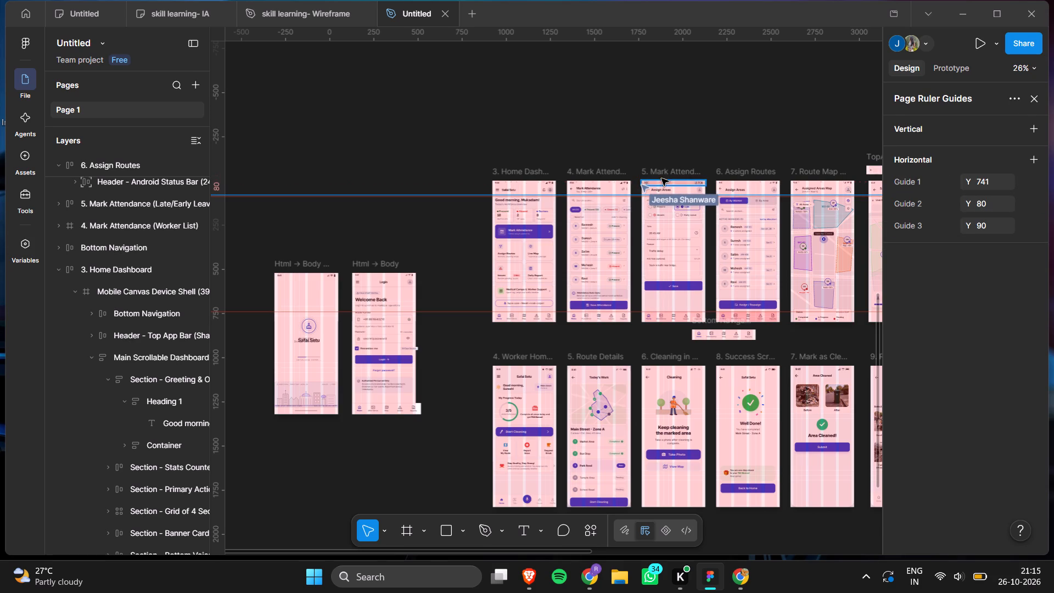
pyautogui.click(664, 132)
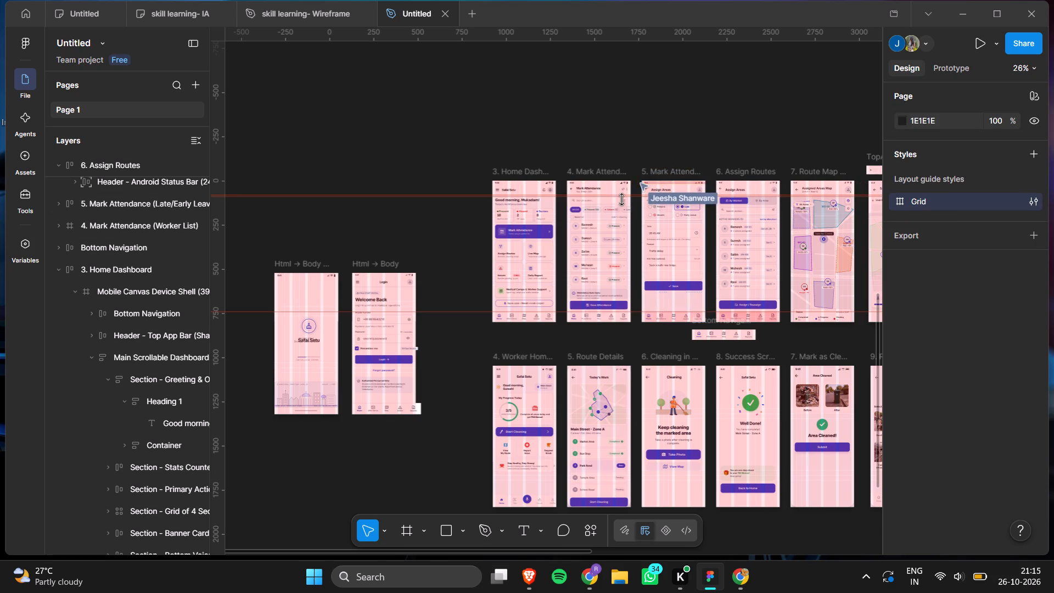
pyautogui.click(643, 82)
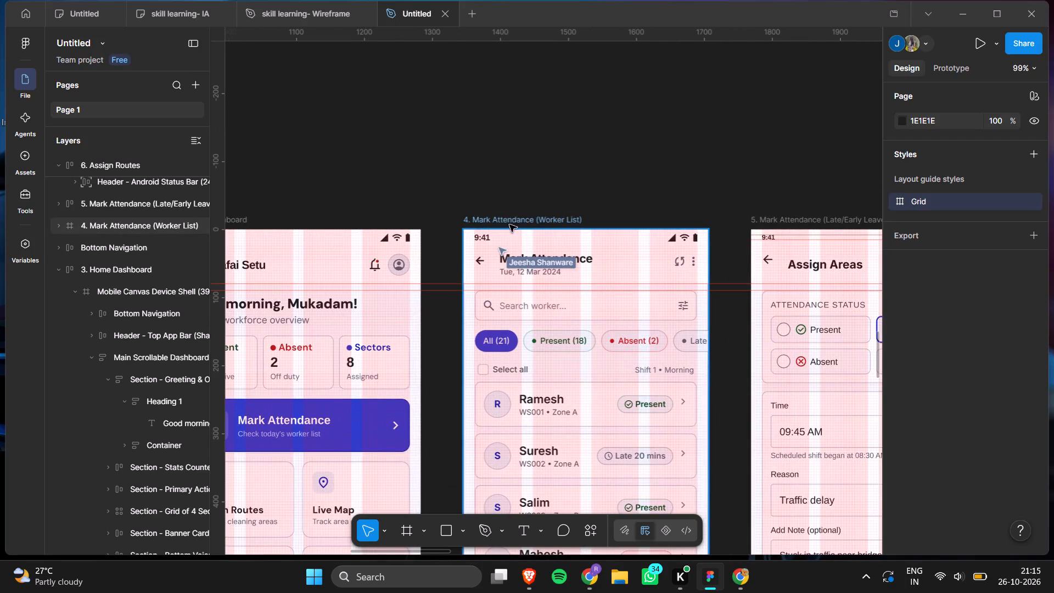
pyautogui.click(609, 113)
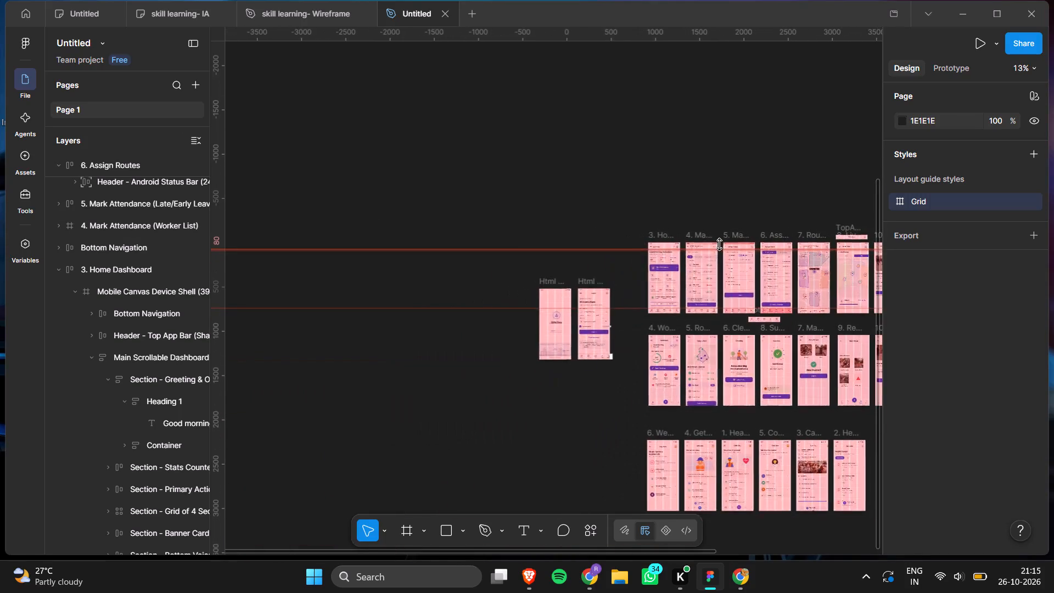
# Examine the full set of screens, focusing on the Home Dashboard and Mark Attendance headers against the ruler guides and layout columns.
pyautogui.hscroll(-4, 719, 244)
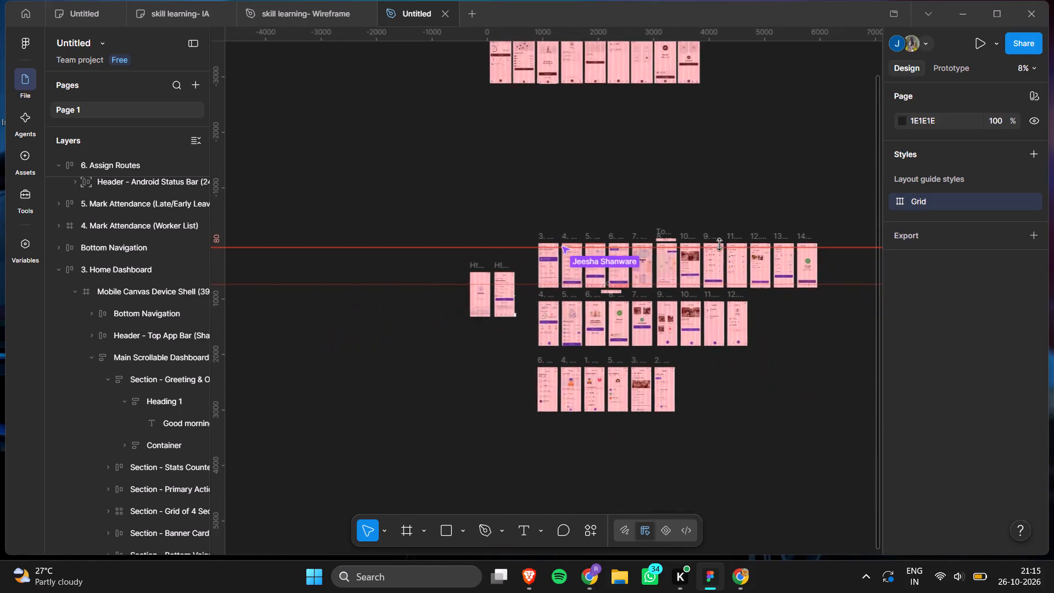
pyautogui.hscroll(2, 719, 244)
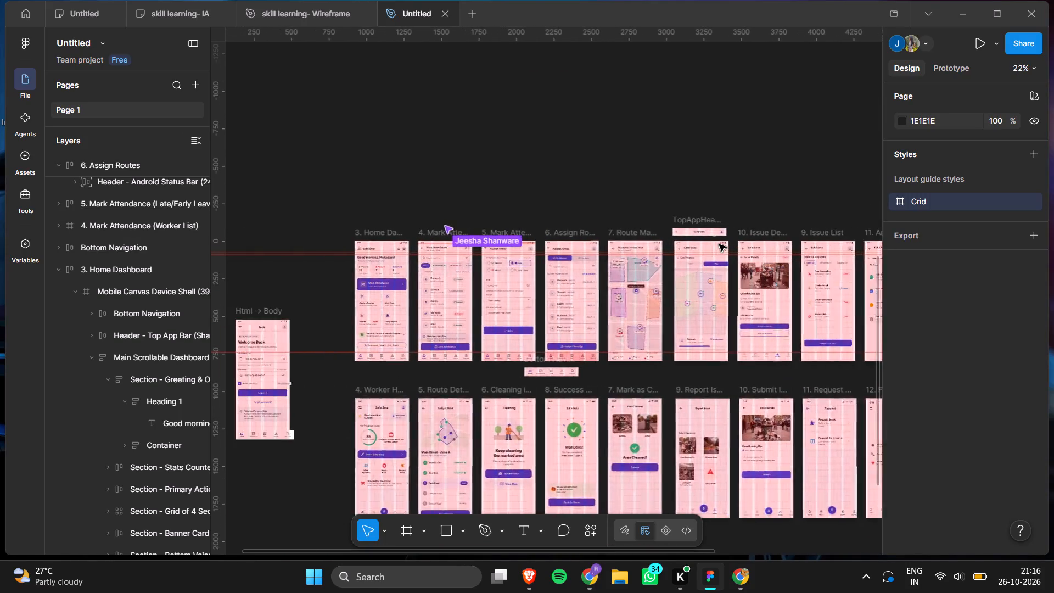
pyautogui.hscroll(1, 719, 244)
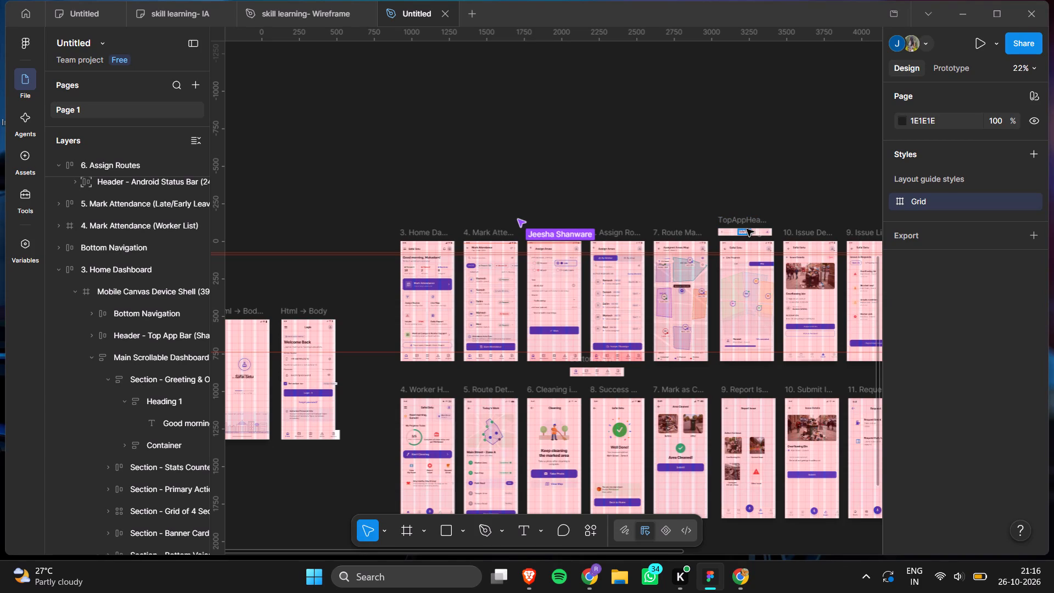
pyautogui.click(723, 141)
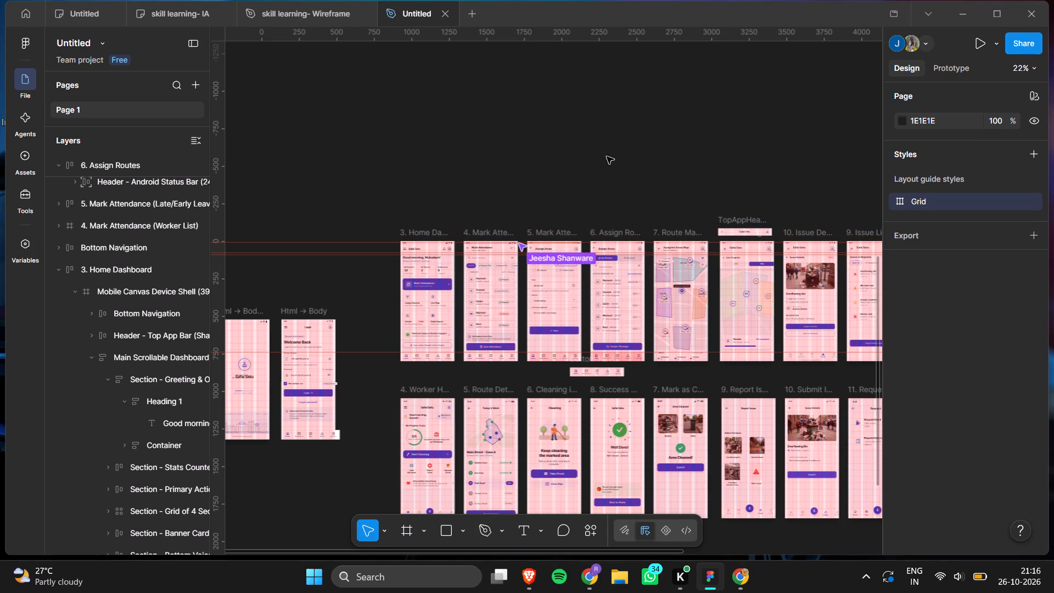
pyautogui.hscroll(1, 547, 337)
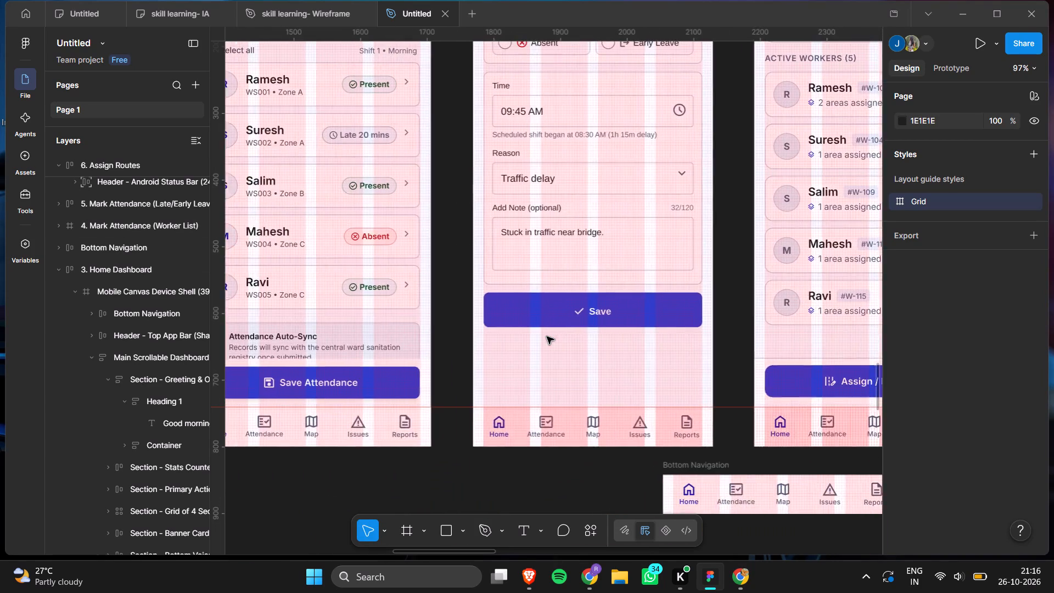
pyautogui.hscroll(2, 547, 337)
pyautogui.scroll(3, 547, 337)
pyautogui.hscroll(-1, 547, 337)
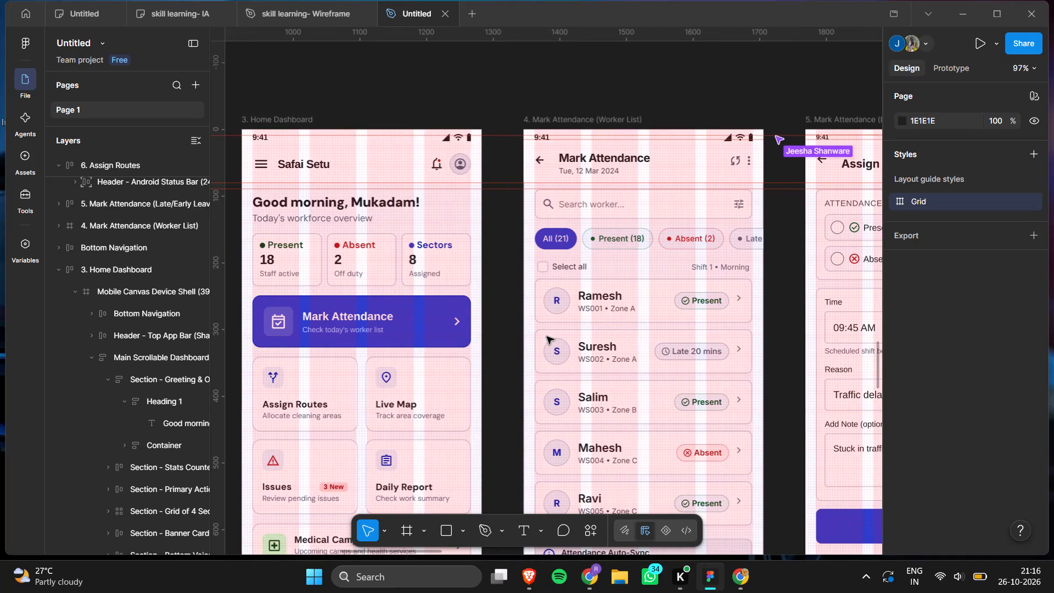
pyautogui.hscroll(-1, 547, 337)
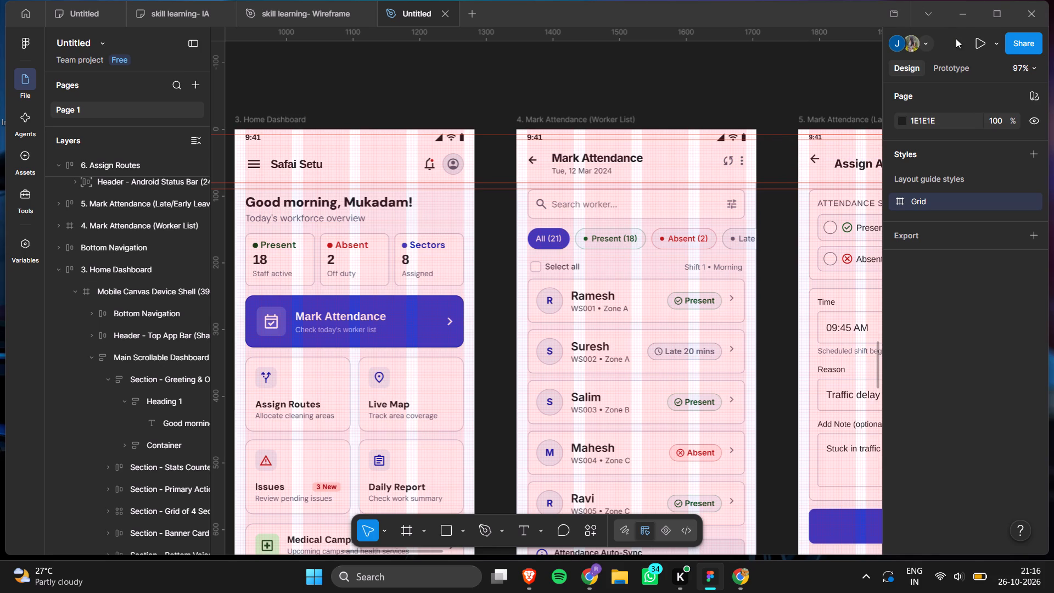
pyautogui.click(326, 0)
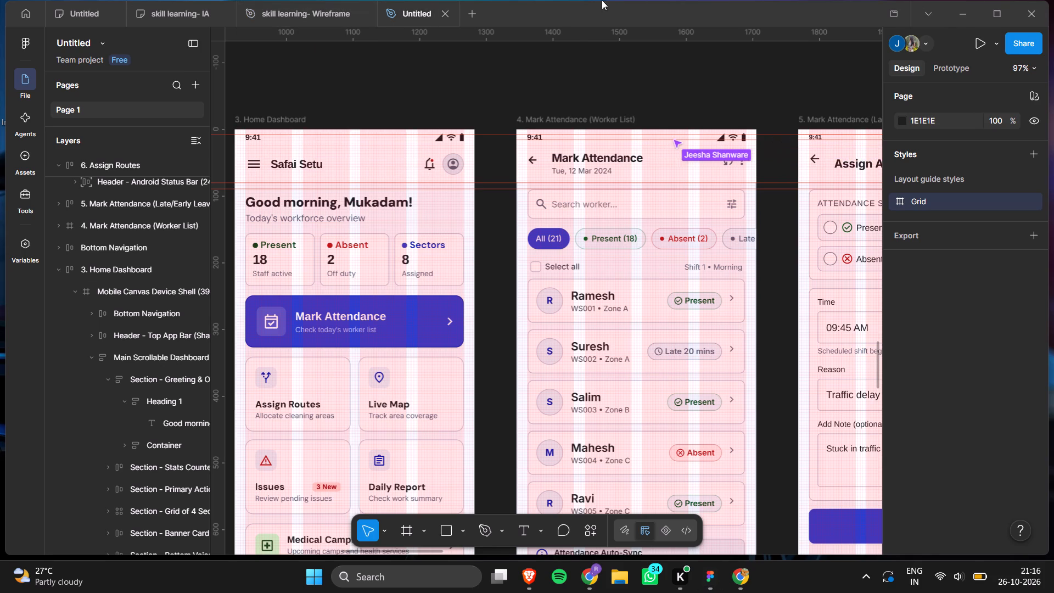